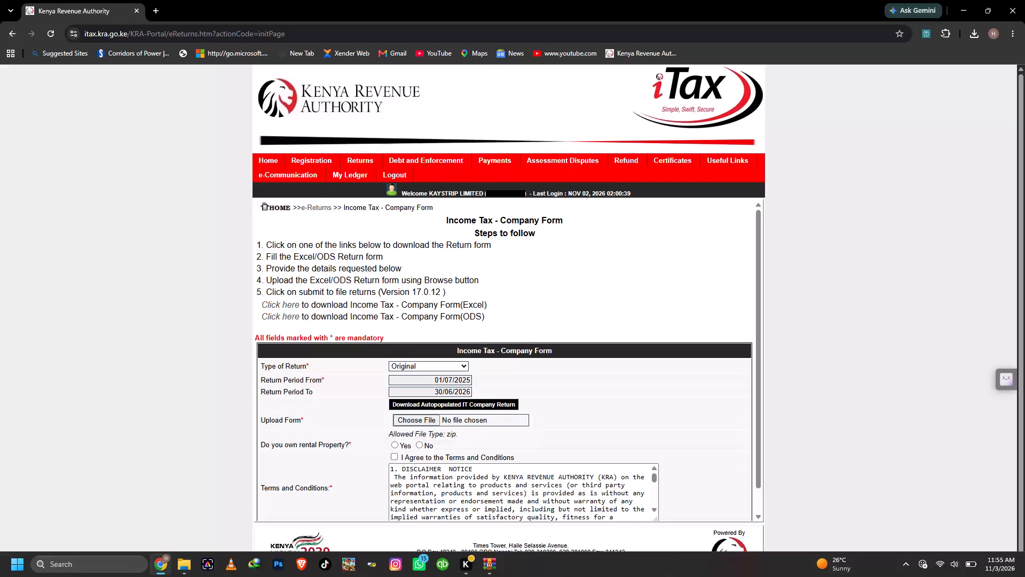
Download the autopopulated IT company return for the period 01/07/2025 to 30/06/2026.
{"action": "left_click", "coordinate": [436, 402]}
{"action": "left_click", "coordinate": [549, 100]}
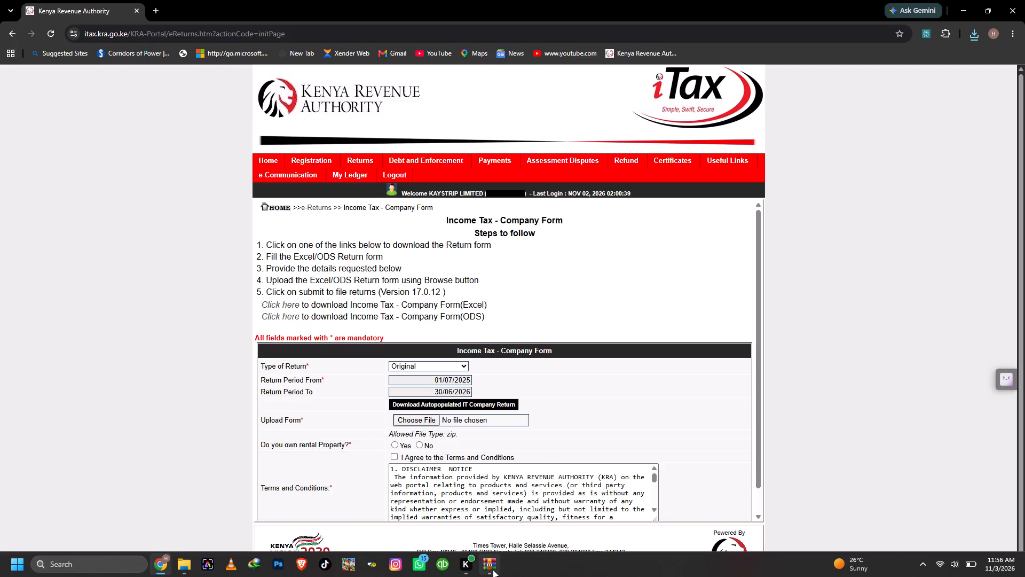
Close the WinRAR window of the earlier 11-7-42 return archive, quitting without keeping modifications.
{"action": "left_click", "coordinate": [533, 473]}
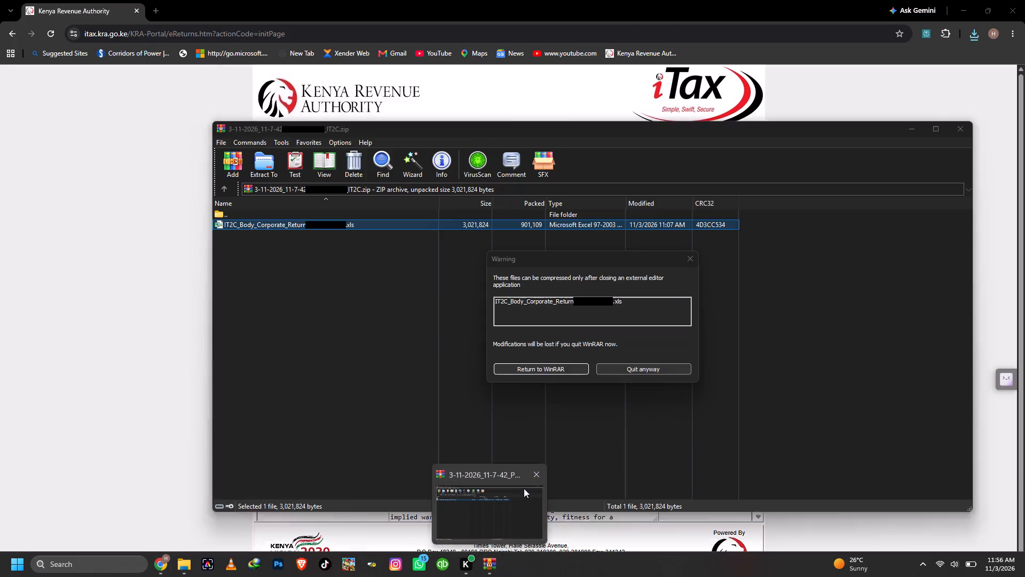
{"action": "left_click", "coordinate": [524, 488]}
{"action": "left_click", "coordinate": [626, 368]}
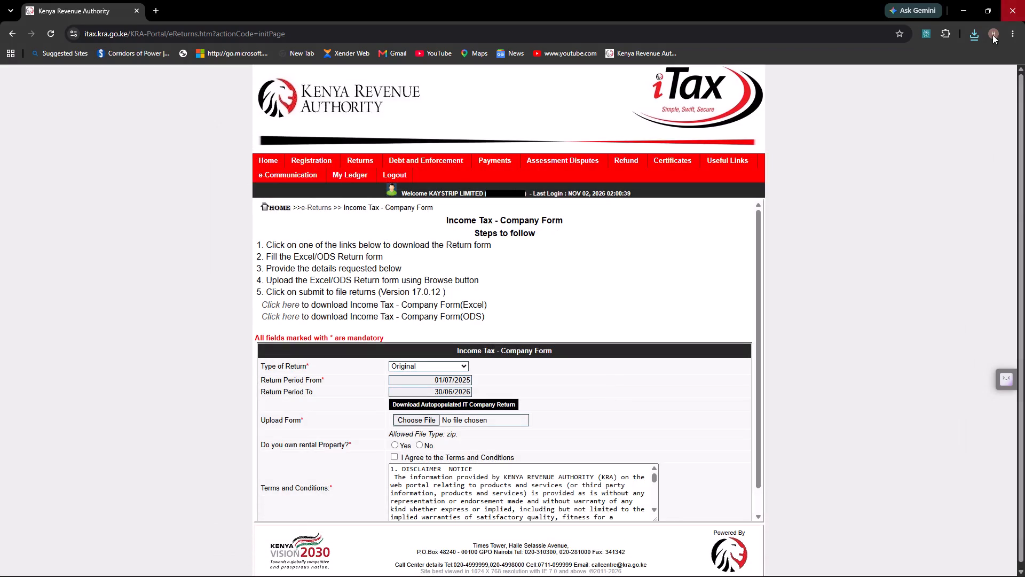
Open the newly downloaded 11-55-58 return archive from the browser's download history and launch its IT2C_Body_Corporate_Return workbook in Excel.
{"action": "left_click", "coordinate": [975, 43]}
{"action": "left_click", "coordinate": [972, 39]}
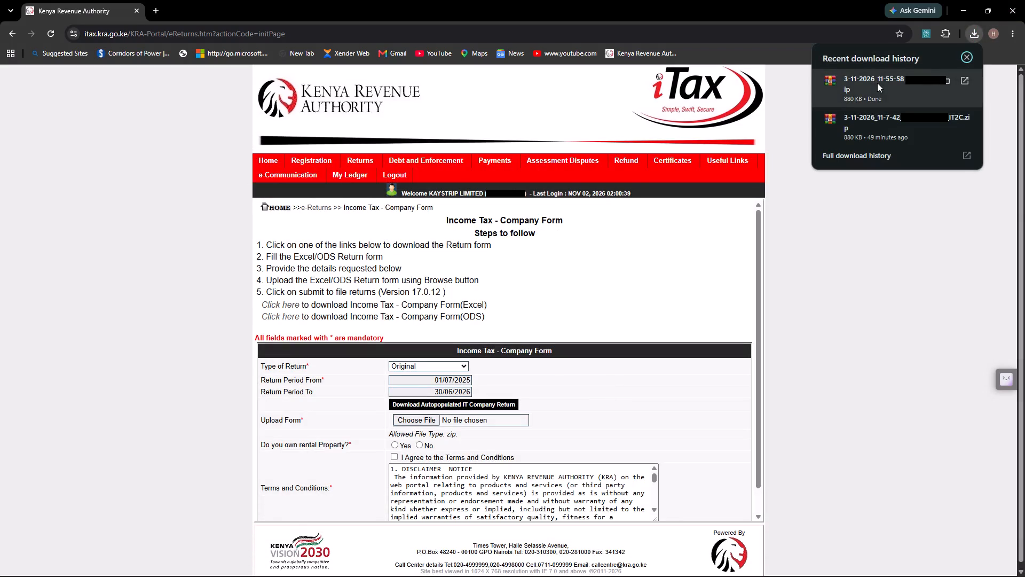
{"action": "left_click", "coordinate": [877, 83]}
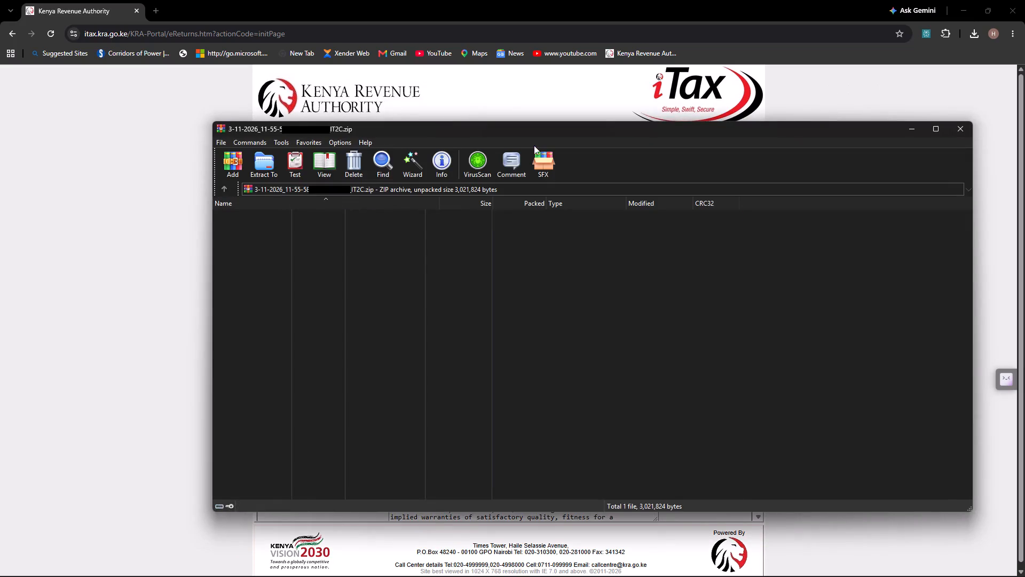
{"action": "double_click", "coordinate": [295, 227]}
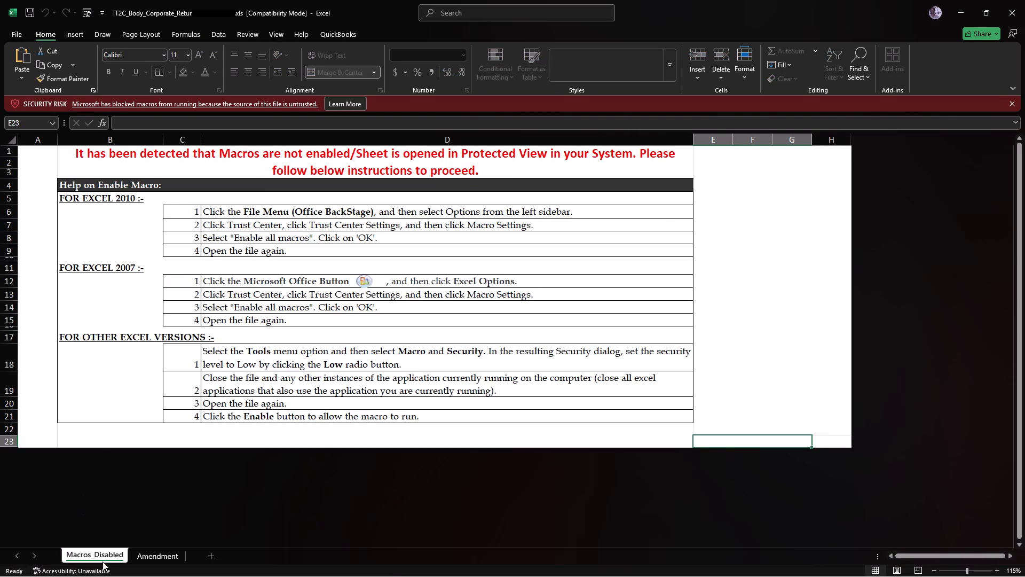
Convert the return workbook to the modern Excel file format through the accessibility check, then close and reopen it.
{"action": "left_click", "coordinate": [102, 568]}
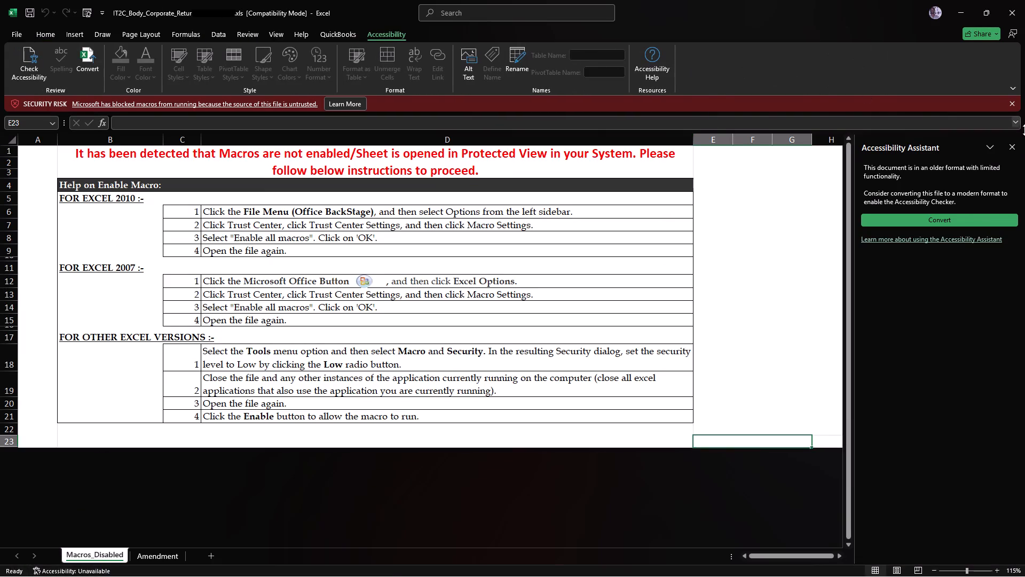
{"action": "left_click", "coordinate": [980, 218]}
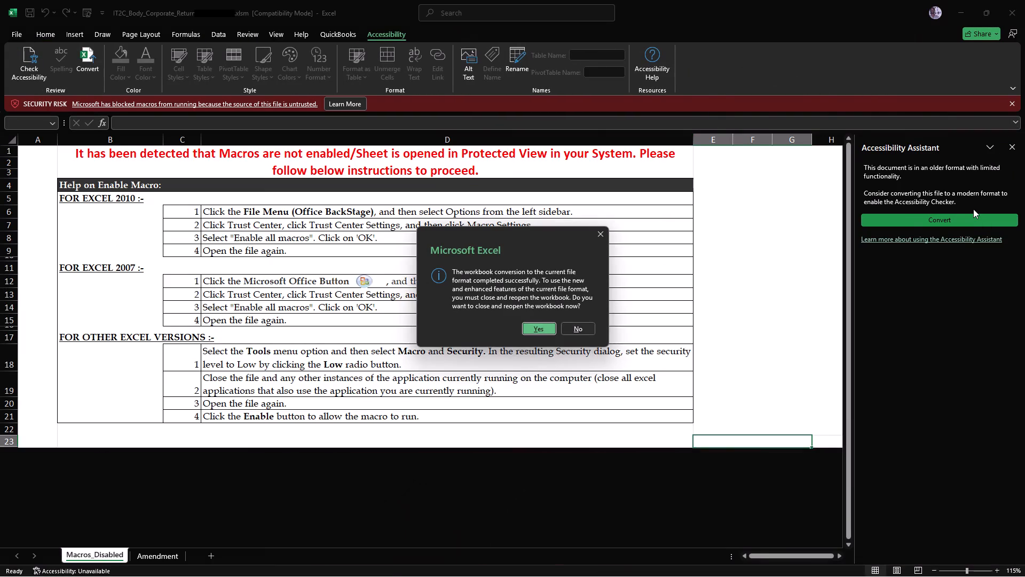
{"action": "left_click", "coordinate": [543, 332]}
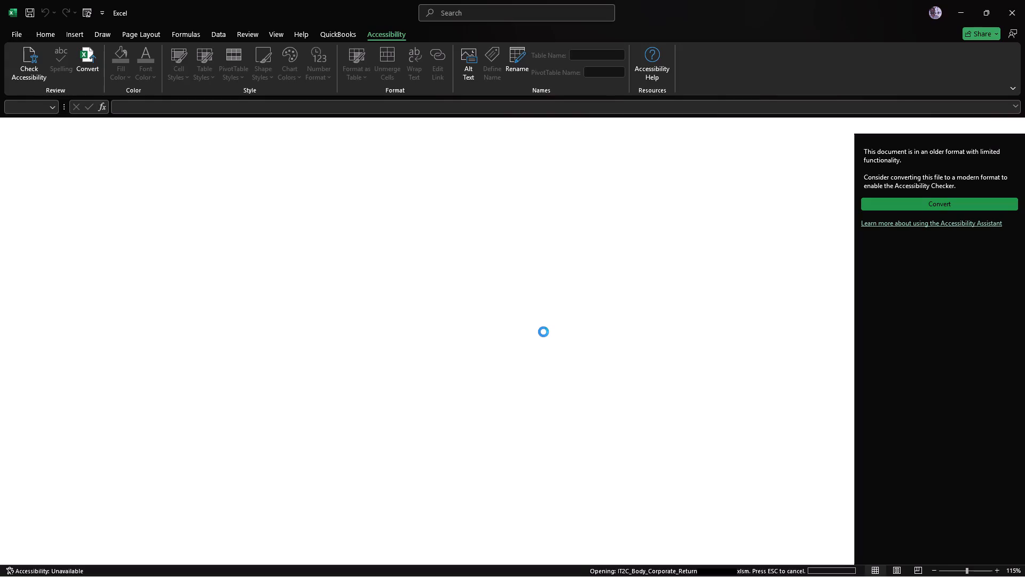
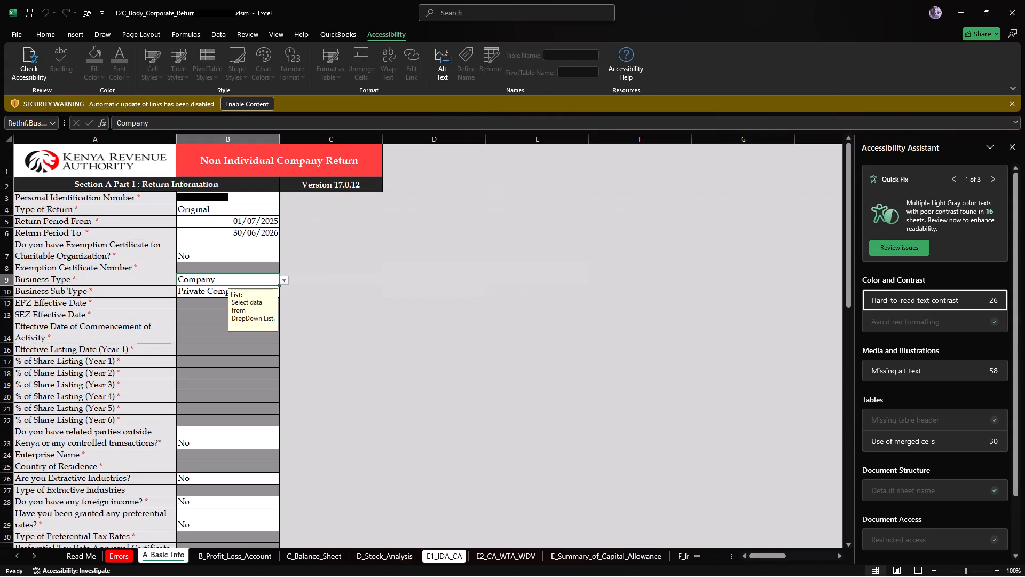
Enable the blocked content in the return workbook and dismiss the notice about linked workbooks.
{"action": "left_click", "coordinate": [238, 107]}
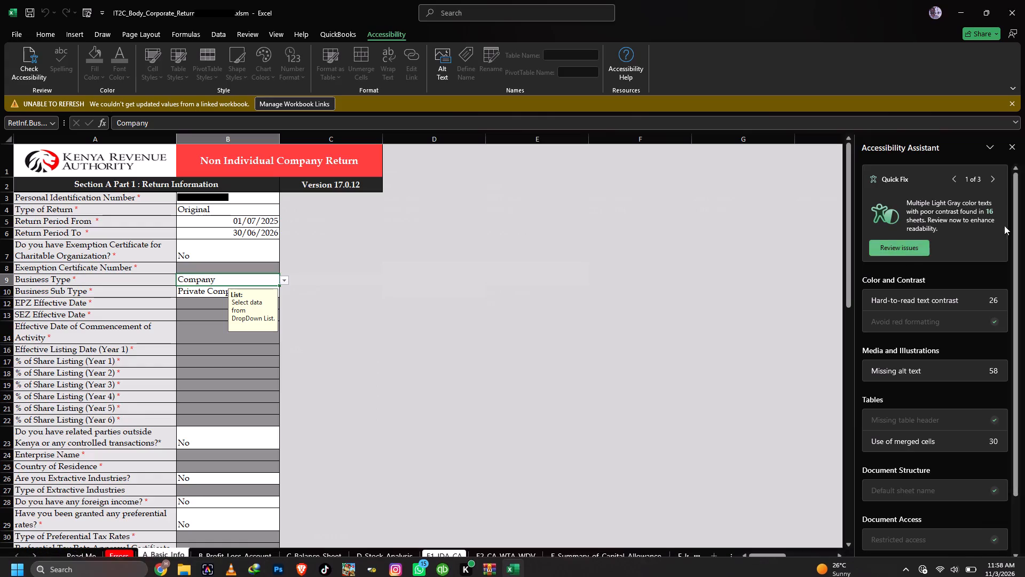
{"action": "left_click", "coordinate": [1015, 105]}
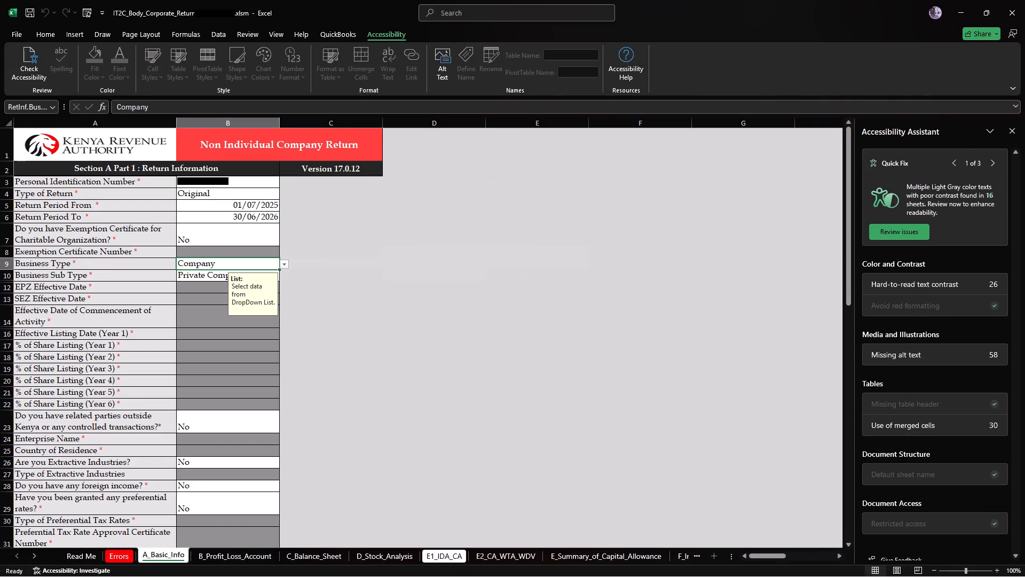
Open the Kaystrip Limited Financial Statements 2025-2026 for tax workbook from the Downloads folder, updating its links, and show its PL sheet.
{"action": "left_click", "coordinate": [170, 559]}
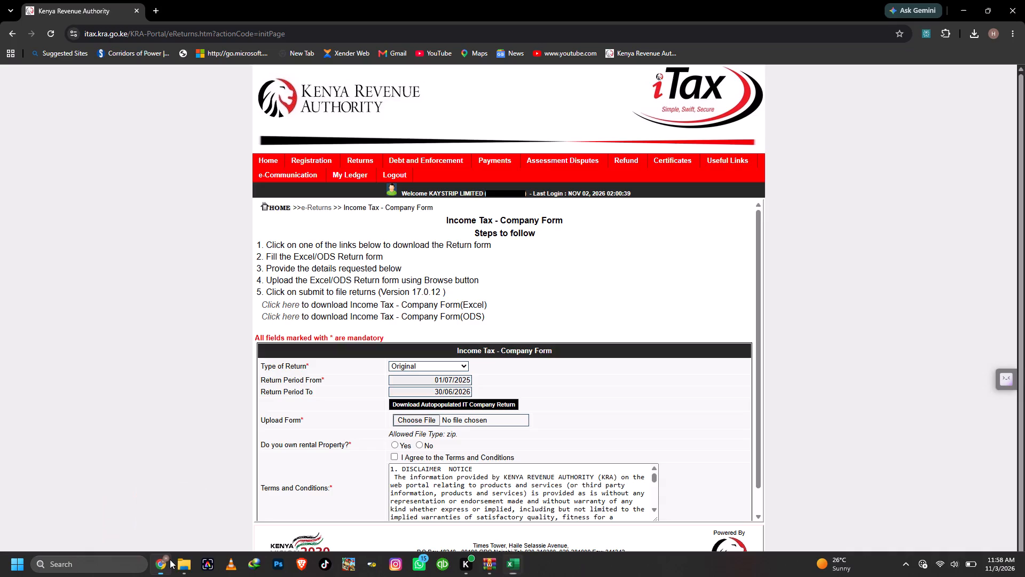
{"action": "left_click", "coordinate": [191, 570]}
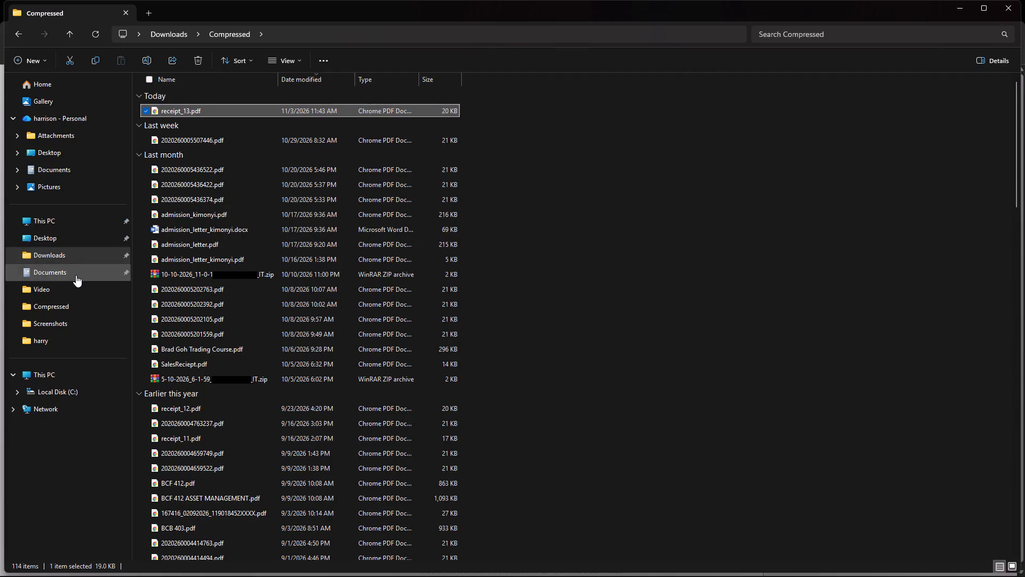
{"action": "left_click", "coordinate": [82, 256]}
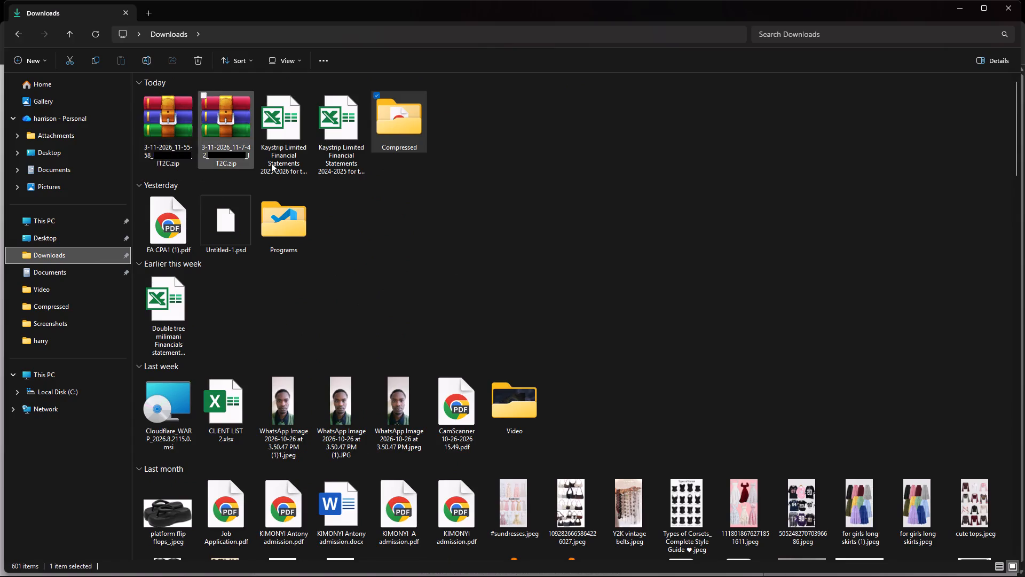
{"action": "double_click", "coordinate": [273, 133]}
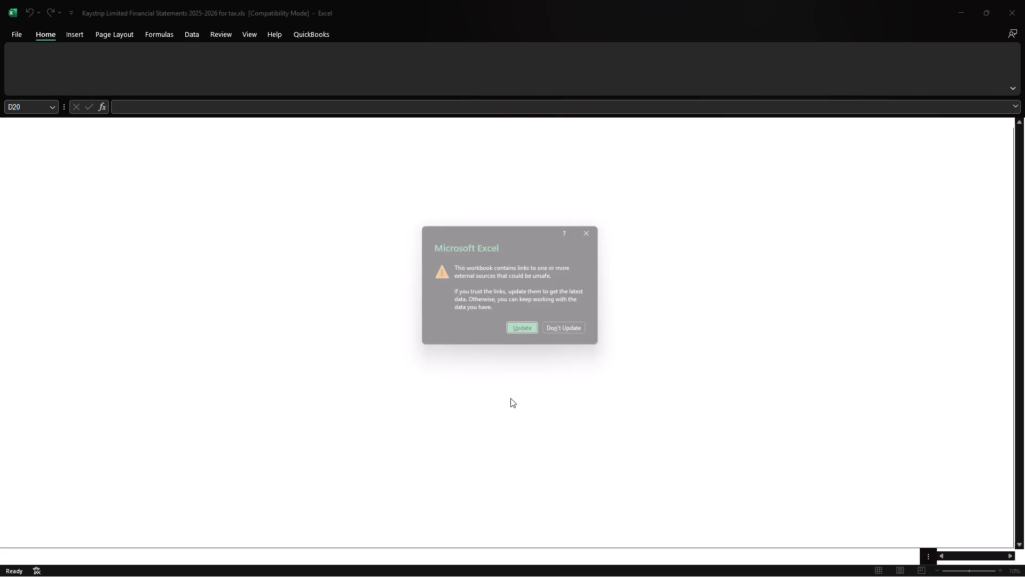
{"action": "left_click", "coordinate": [531, 331]}
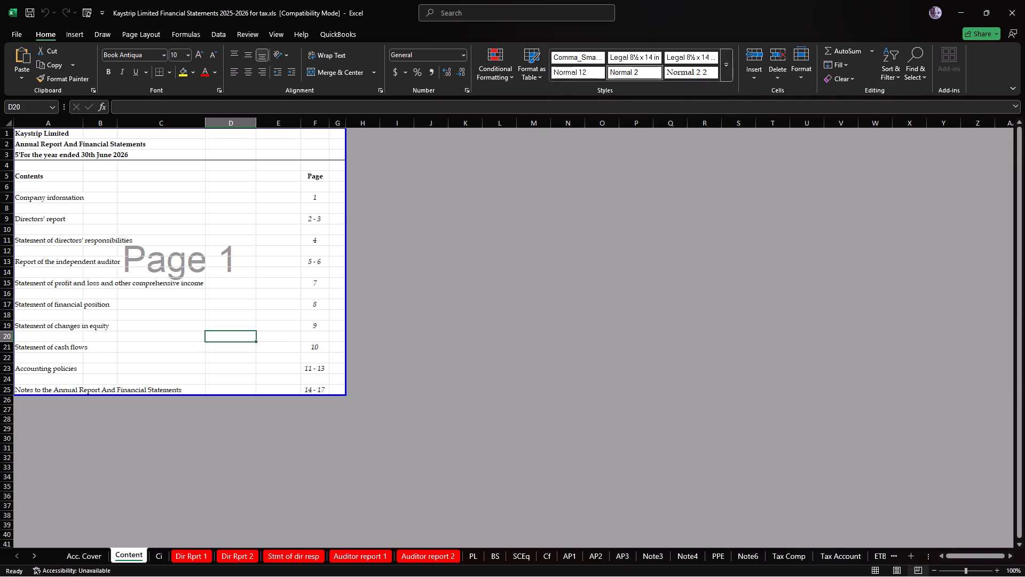
{"action": "left_click", "coordinate": [478, 558]}
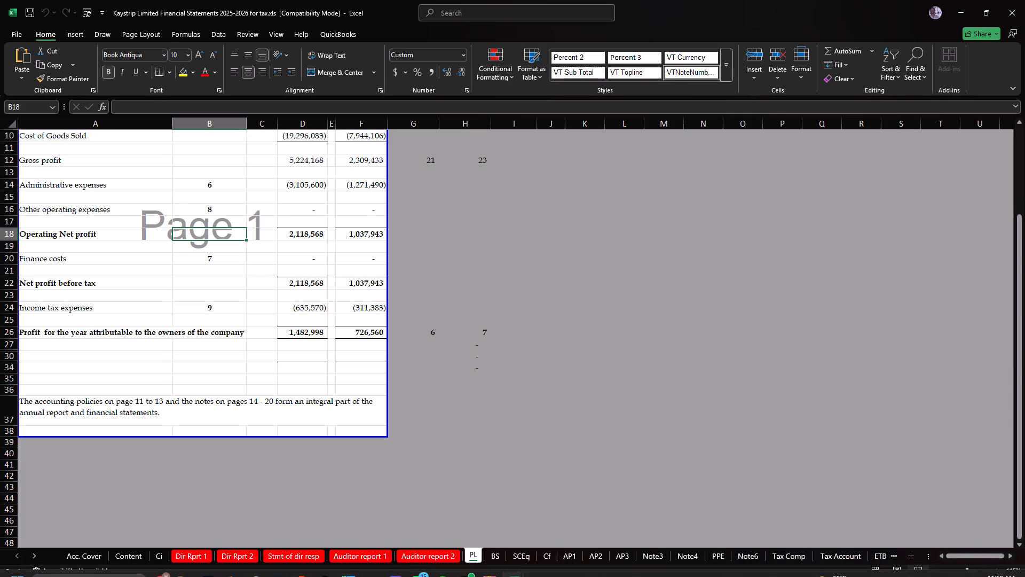
Arrange the financial statements and the IT2C return workbook side by side, with the financial statements on the left half.
{"action": "left_click_drag", "start_coordinate": [695, 9], "coordinate": [0, 106]}
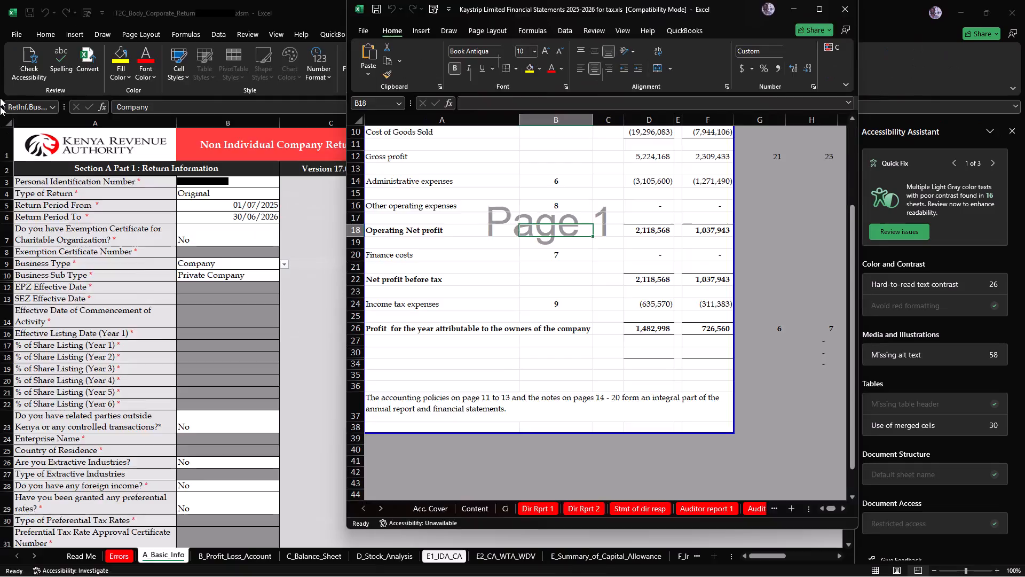
{"action": "left_click_drag", "start_coordinate": [0, 106], "coordinate": [0, 150]}
{"action": "left_click", "coordinate": [703, 225]}
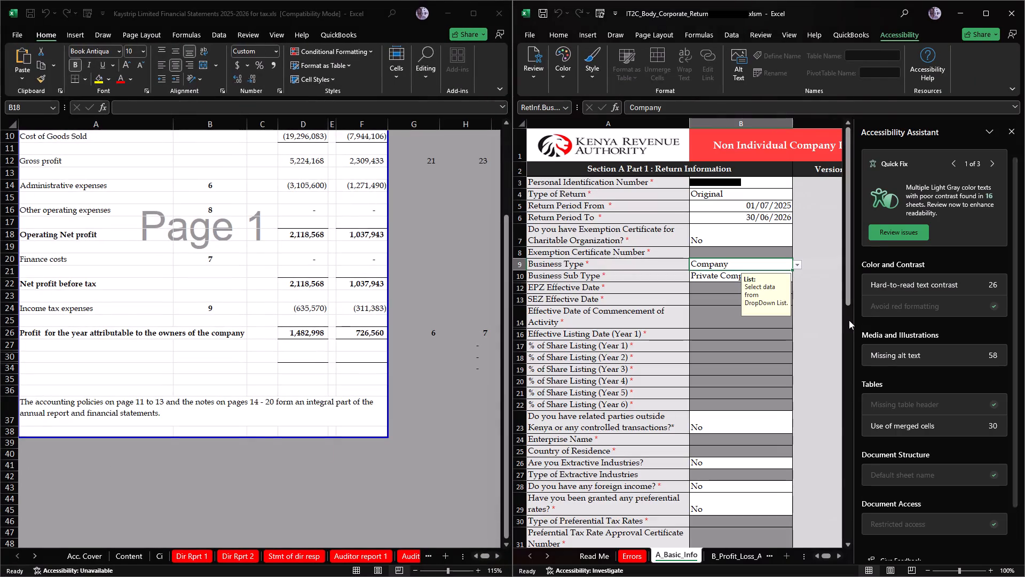
Narrow the Accessibility Assistant pane in the return workbook to give the worksheet more room.
{"action": "left_click_drag", "start_coordinate": [854, 322], "coordinate": [1024, 416]}
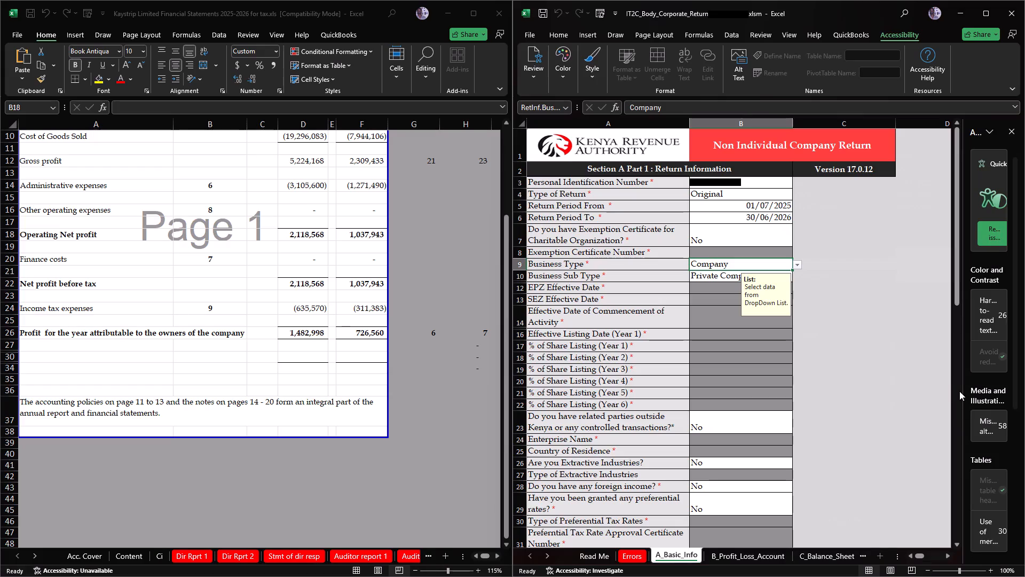
{"action": "left_click_drag", "start_coordinate": [963, 380], "coordinate": [1024, 376]}
{"action": "left_click_drag", "start_coordinate": [762, 300], "coordinate": [1024, 529]}
{"action": "left_click_drag", "start_coordinate": [1024, 529], "coordinate": [1024, 529]}
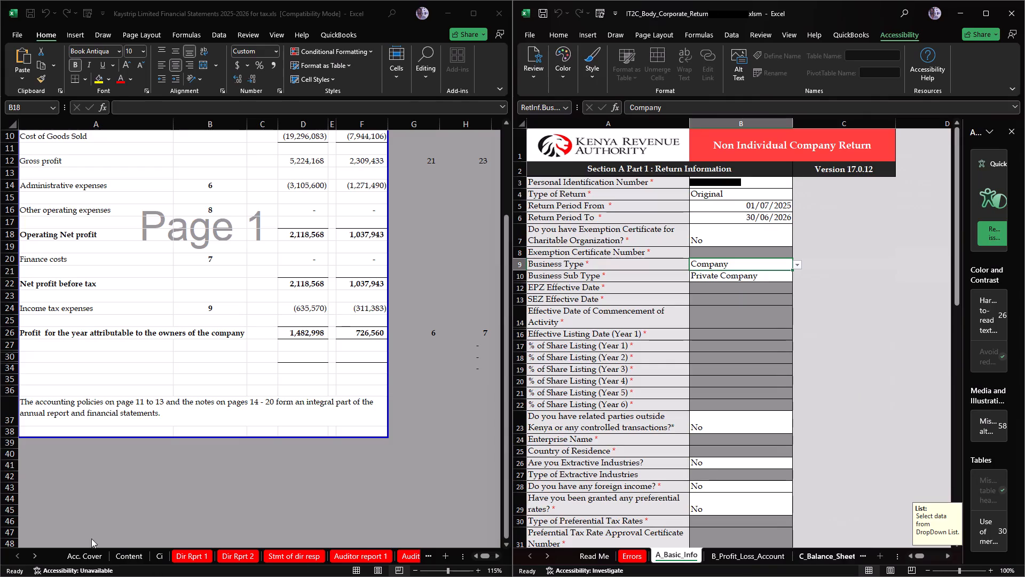
Enter the 2025-2026 revenue from the PL sheet, 24520251, as Business gross turnover for general trading (line 1.1) in B_Profit_Loss_Account.
{"action": "triple_click", "coordinate": [34, 557]}
{"action": "triple_click", "coordinate": [34, 557]}
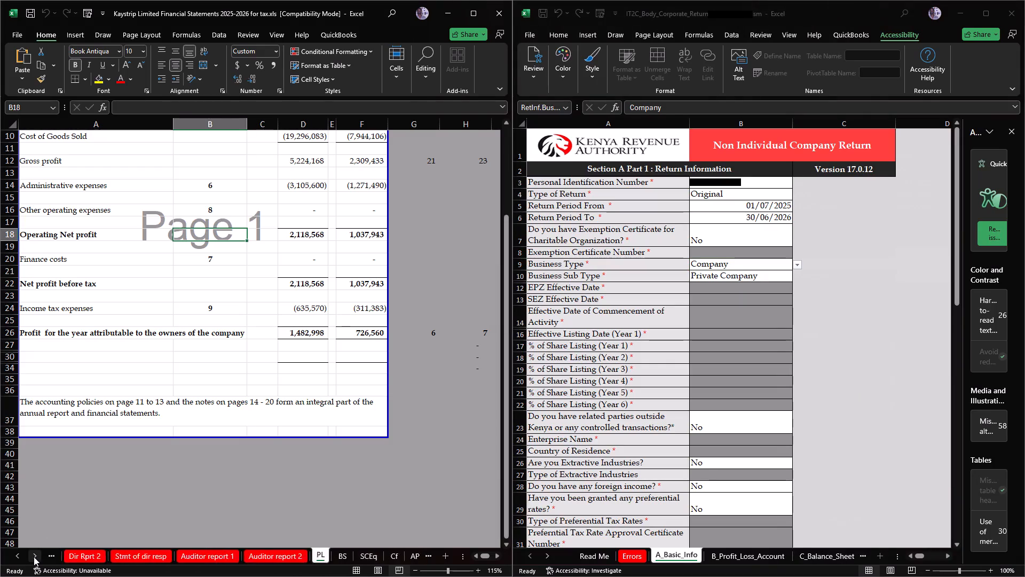
{"action": "double_click", "coordinate": [34, 557]}
{"action": "left_click", "coordinate": [140, 555]}
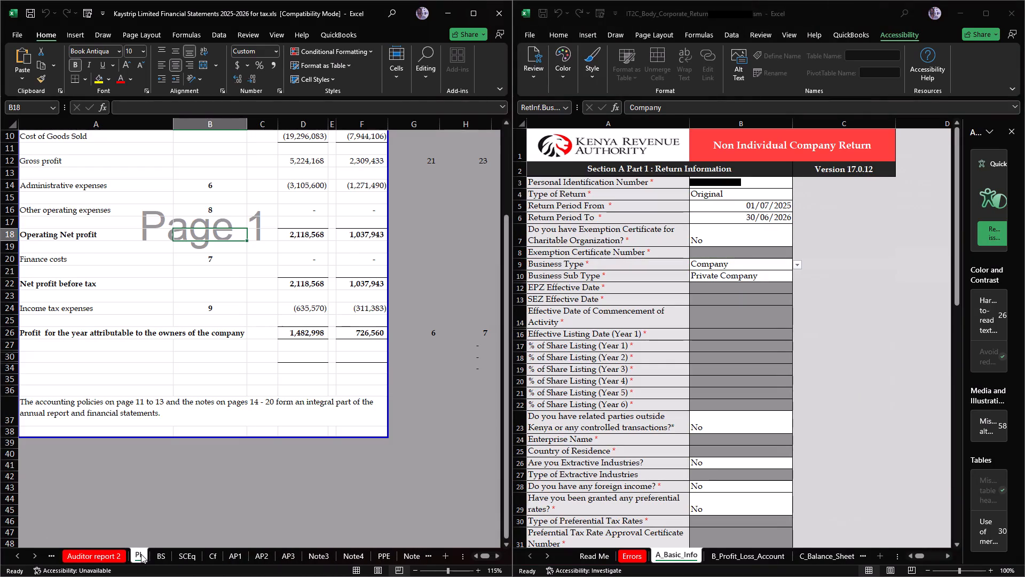
{"action": "scroll", "coordinate": [173, 494], "scroll_direction": "up", "scroll_amount": 2}
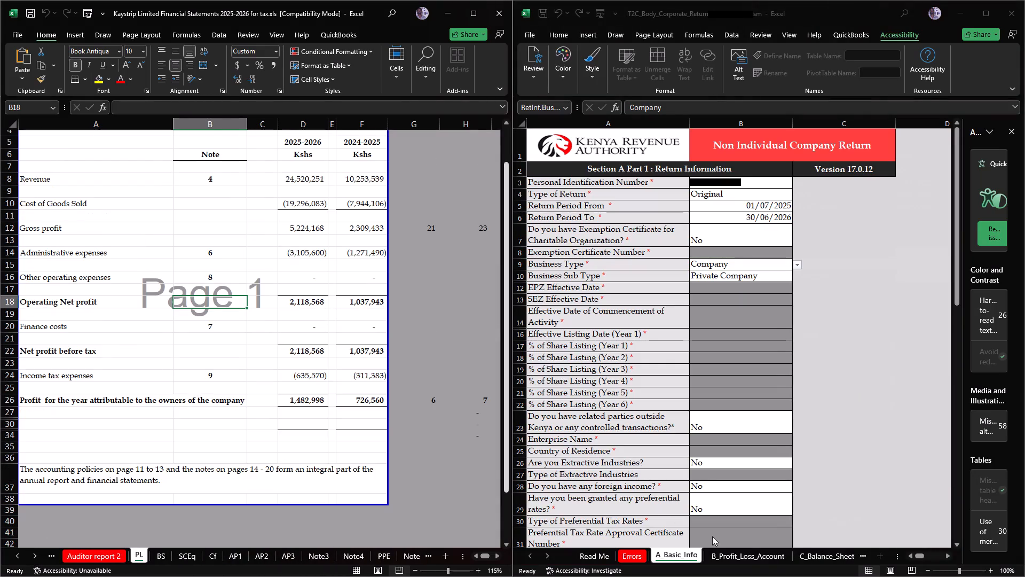
{"action": "left_click", "coordinate": [722, 560]}
{"action": "left_click", "coordinate": [723, 558]}
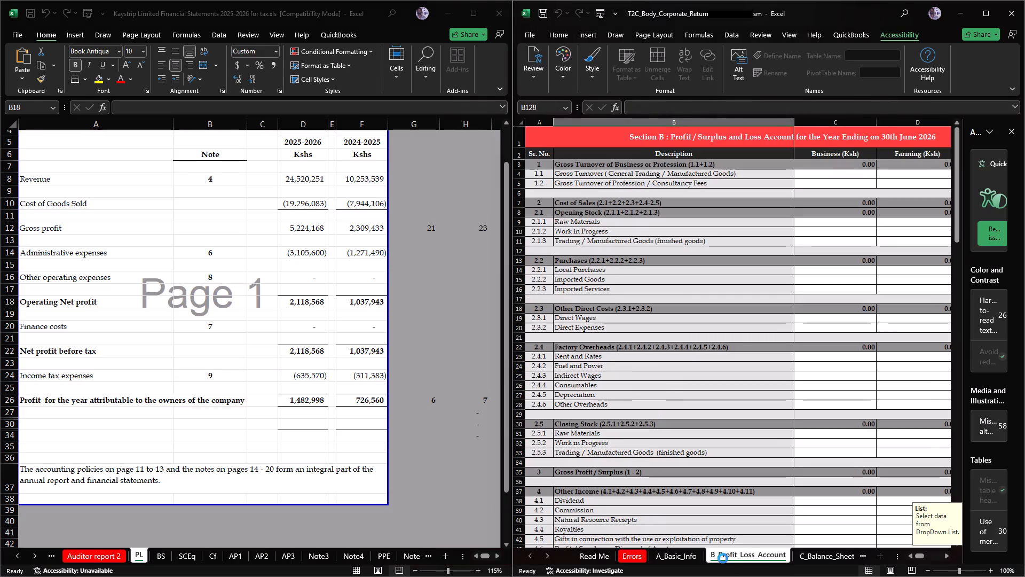
{"action": "scroll", "coordinate": [734, 440], "scroll_direction": "up", "scroll_amount": 3}
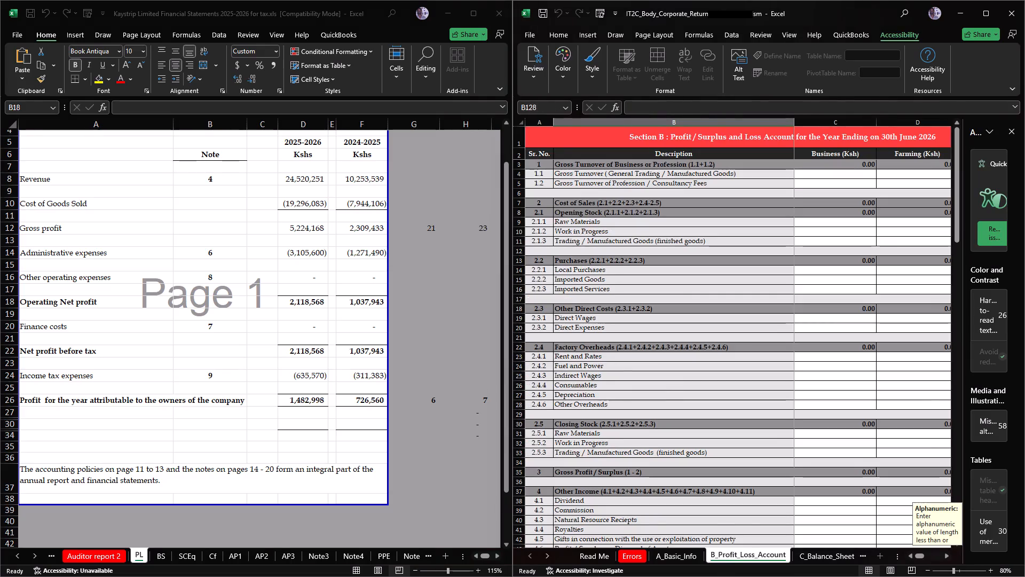
{"action": "left_click", "coordinate": [823, 176]}
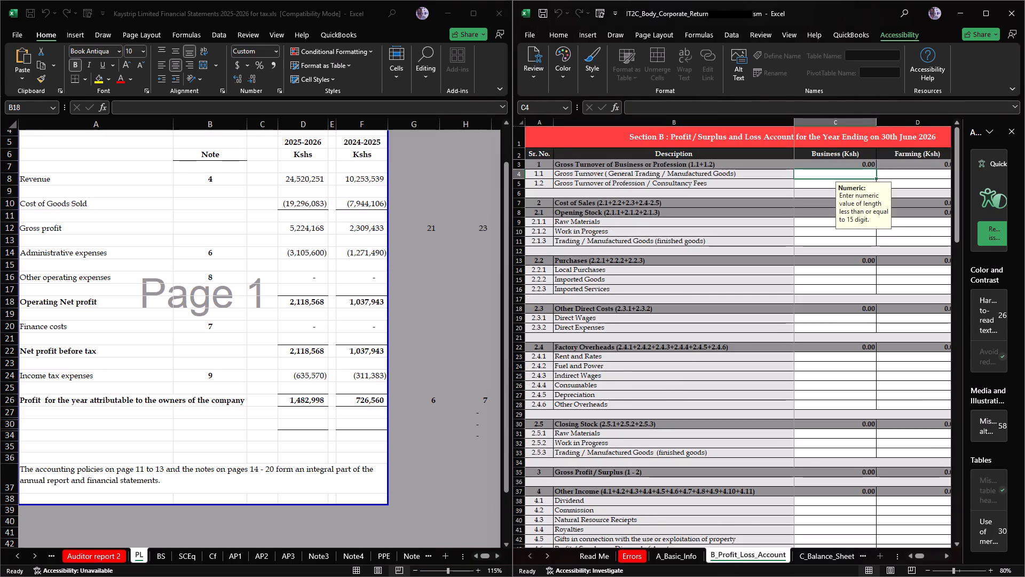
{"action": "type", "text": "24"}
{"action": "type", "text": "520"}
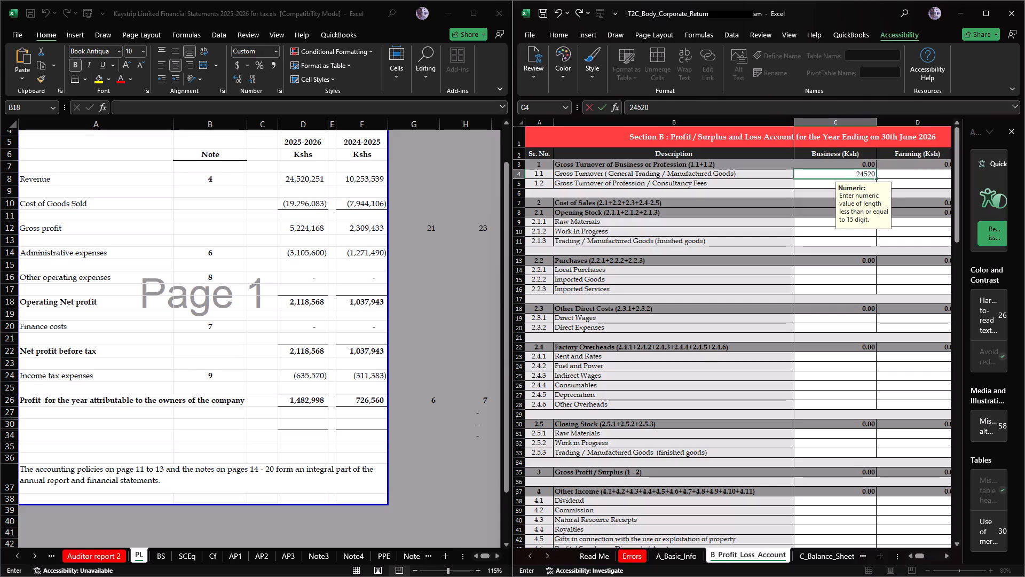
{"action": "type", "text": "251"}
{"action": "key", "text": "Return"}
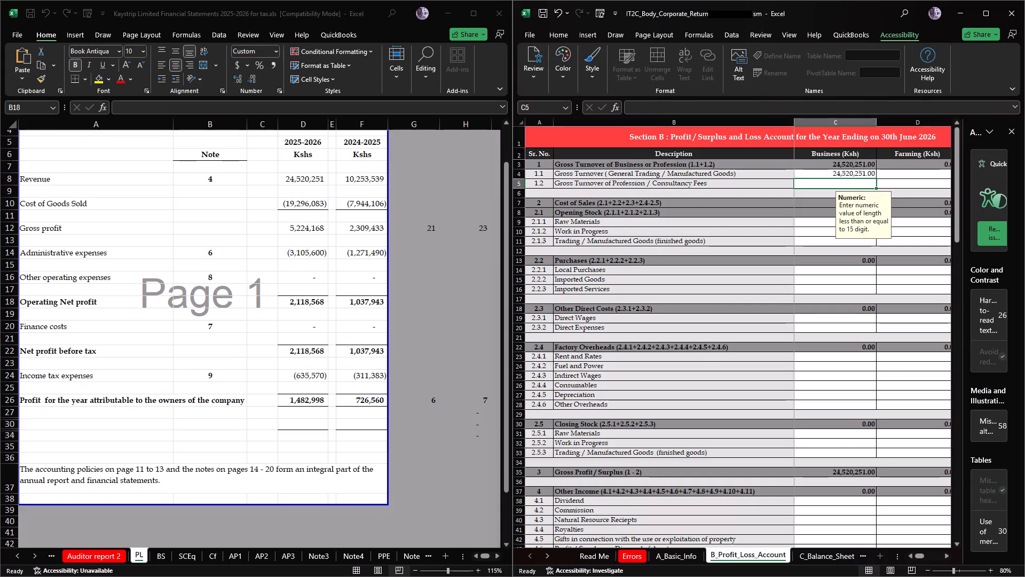
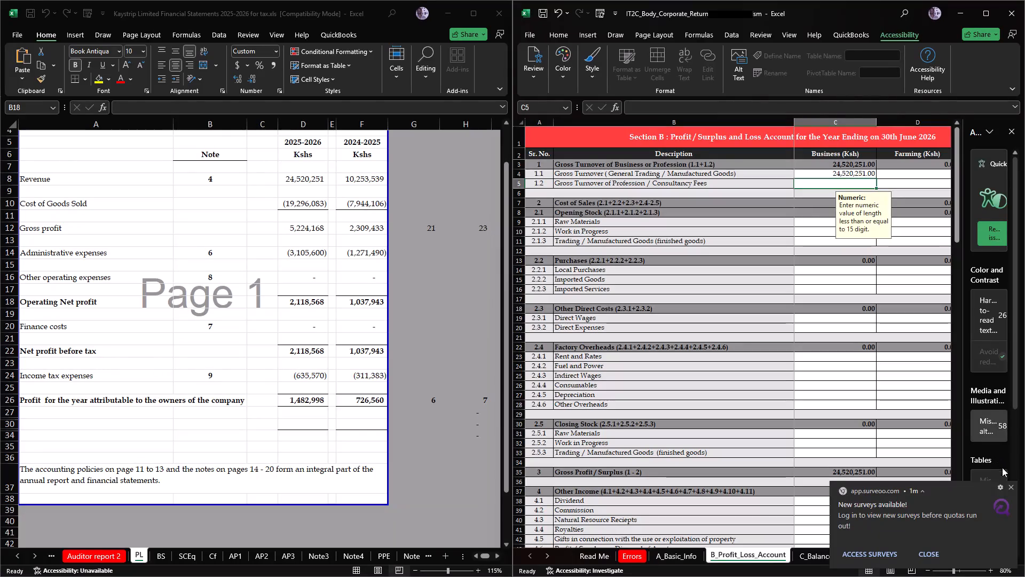
Enter the 2025-2026 purchases from the Note3 sheet, 19296083, as Business Local Purchases (line 2.2.1) in B_Profit_Loss_Account.
{"action": "left_click", "coordinate": [1013, 484]}
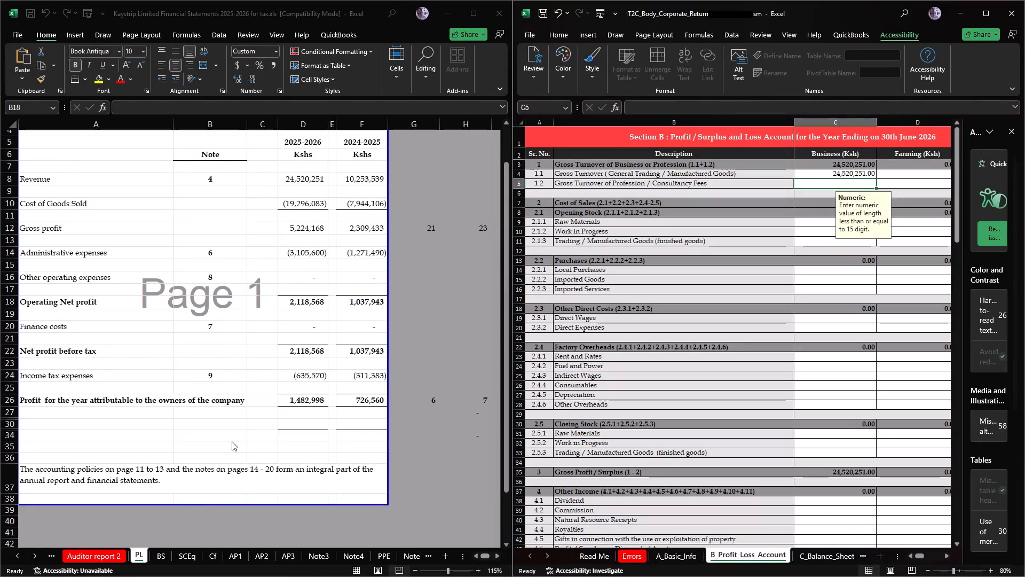
{"action": "left_click", "coordinate": [324, 559]}
{"action": "left_click", "coordinate": [324, 559]}
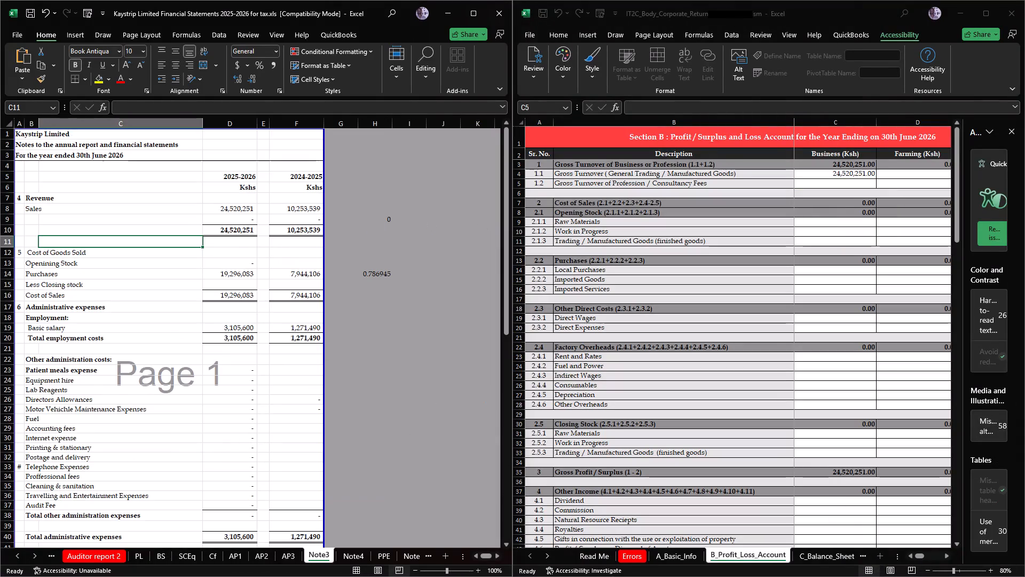
{"action": "left_click", "coordinate": [232, 278]}
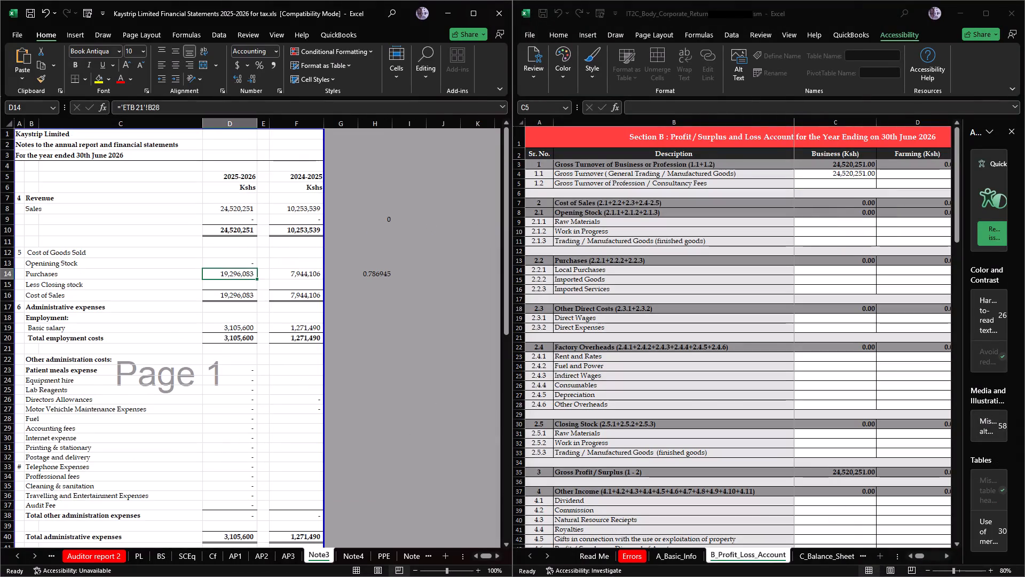
{"action": "left_click", "coordinate": [872, 377]}
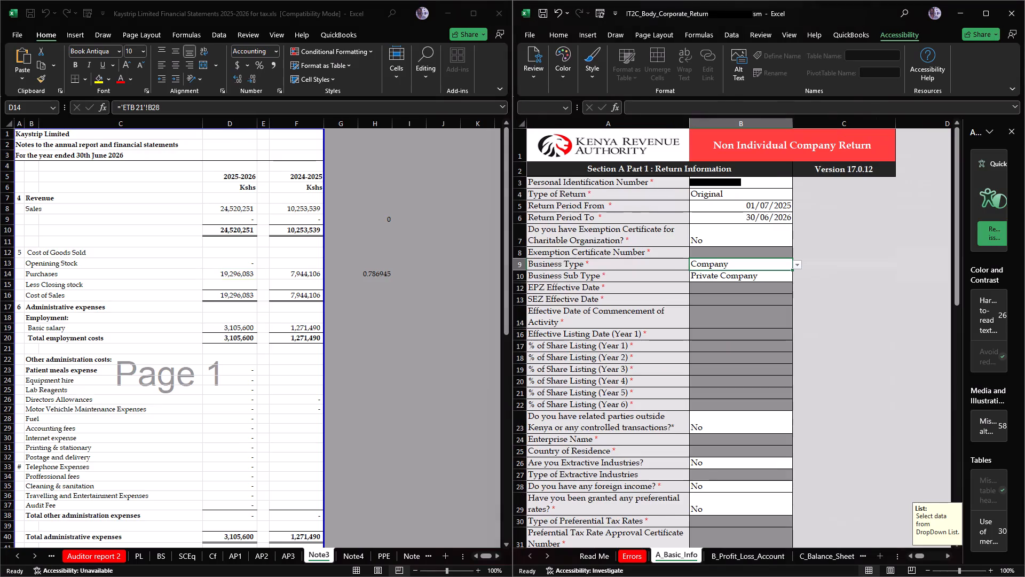
{"action": "left_click", "coordinate": [749, 557]}
{"action": "left_click_drag", "start_coordinate": [853, 220], "coordinate": [774, 233]}
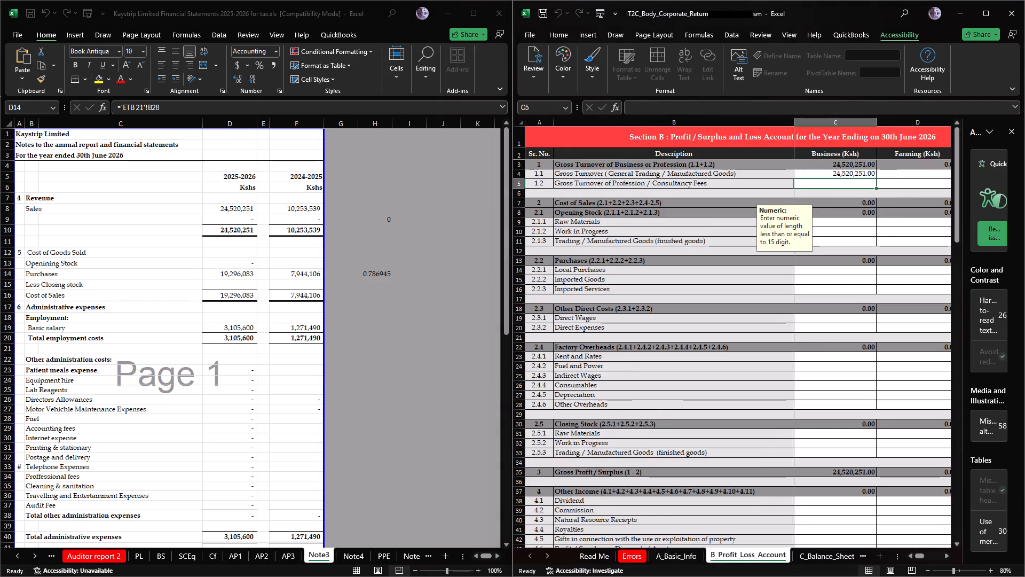
{"action": "left_click", "coordinate": [823, 271]}
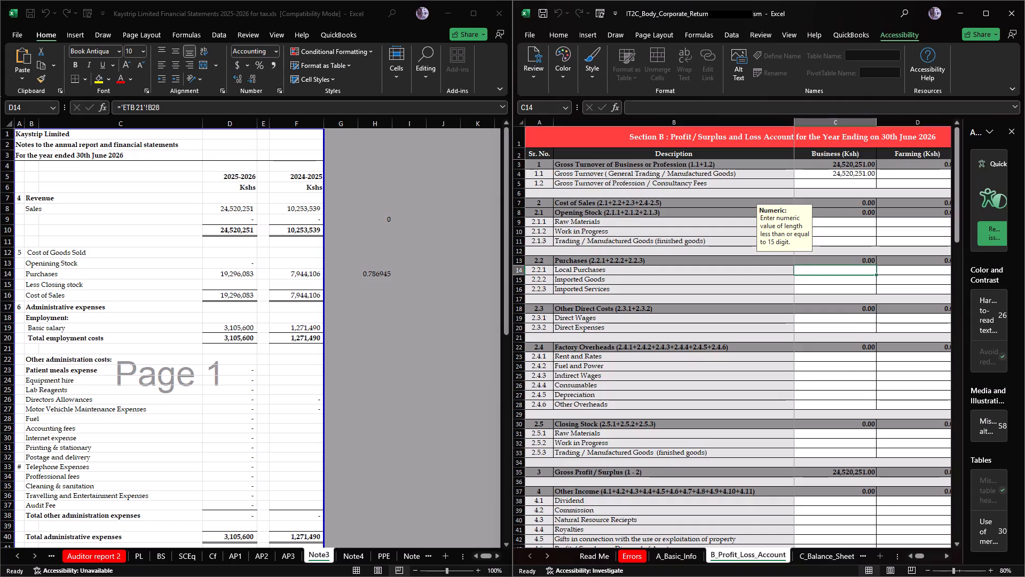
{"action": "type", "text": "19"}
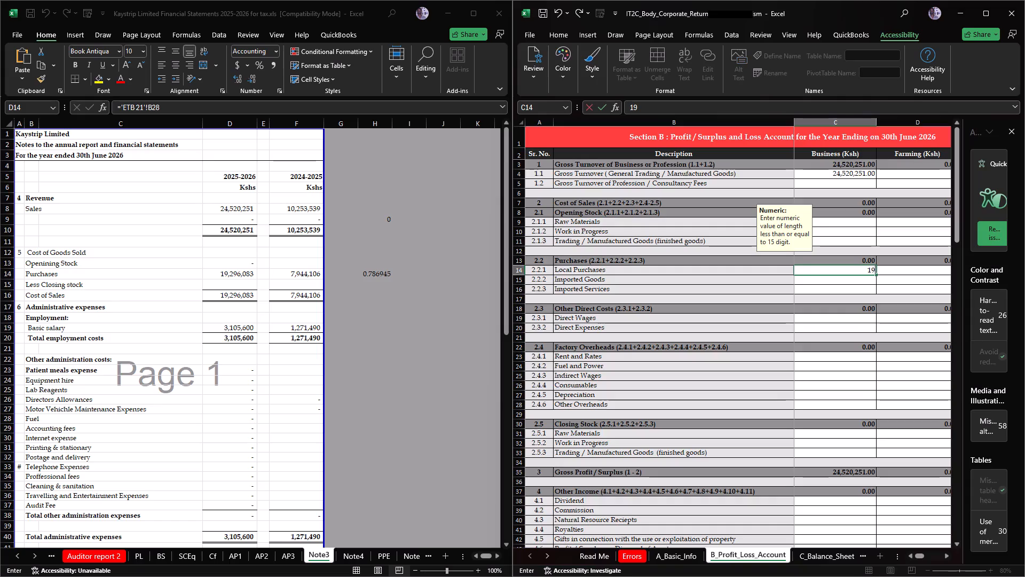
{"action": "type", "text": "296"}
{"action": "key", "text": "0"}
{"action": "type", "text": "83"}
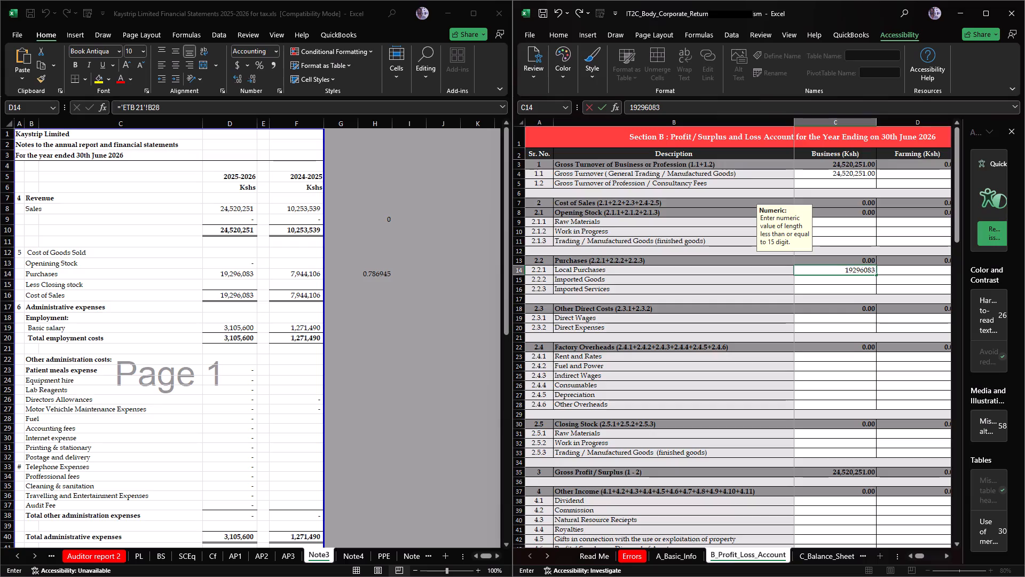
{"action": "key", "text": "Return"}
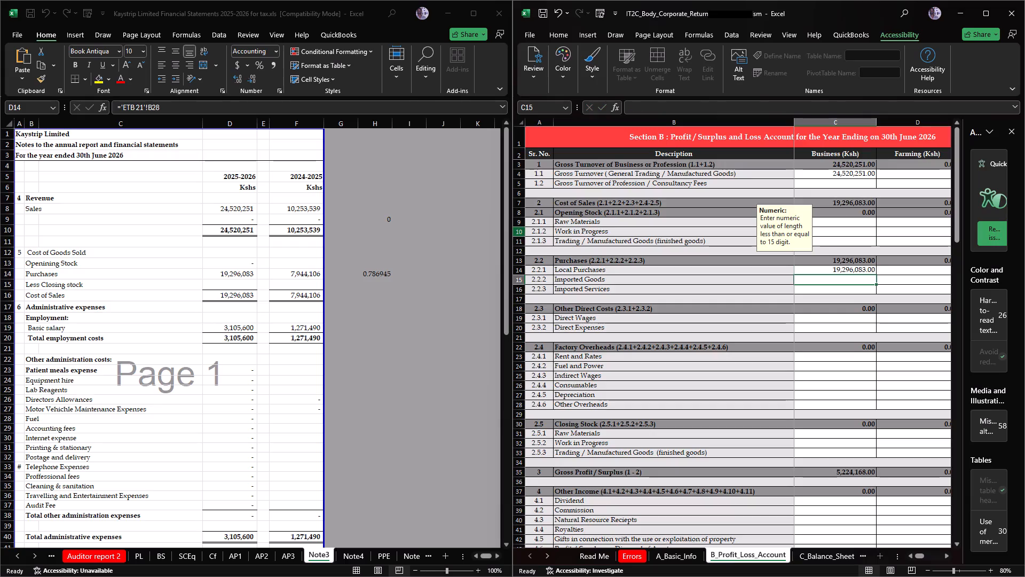
Enter the 2025-2026 basic salary from Note3, 3105600, as Business Salaries and Wages (line 6.5.1) in B_Profit_Loss_Account.
{"action": "scroll", "coordinate": [853, 405], "scroll_direction": "down", "scroll_amount": 1}
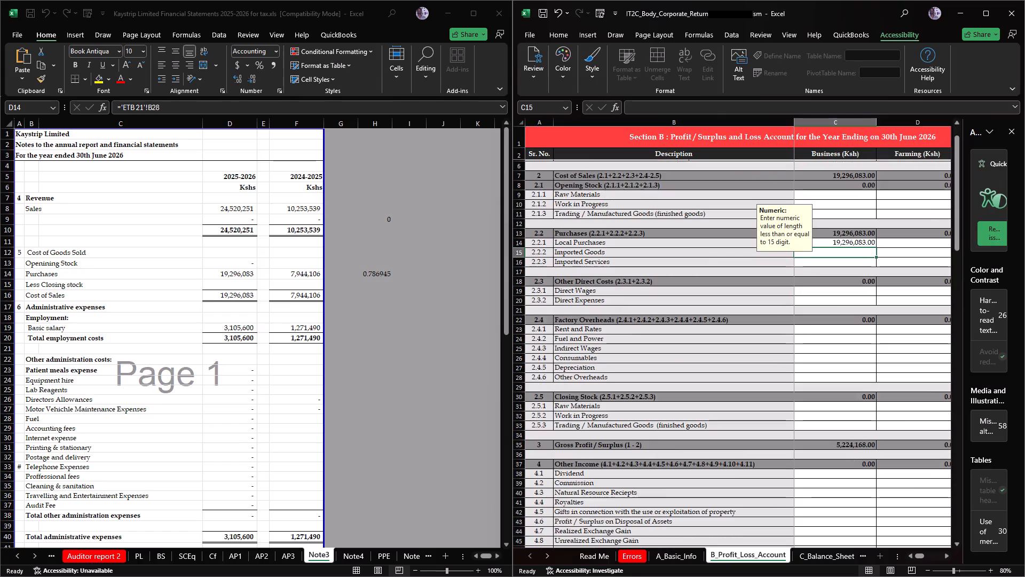
{"action": "scroll", "coordinate": [853, 405], "scroll_direction": "down", "scroll_amount": 7}
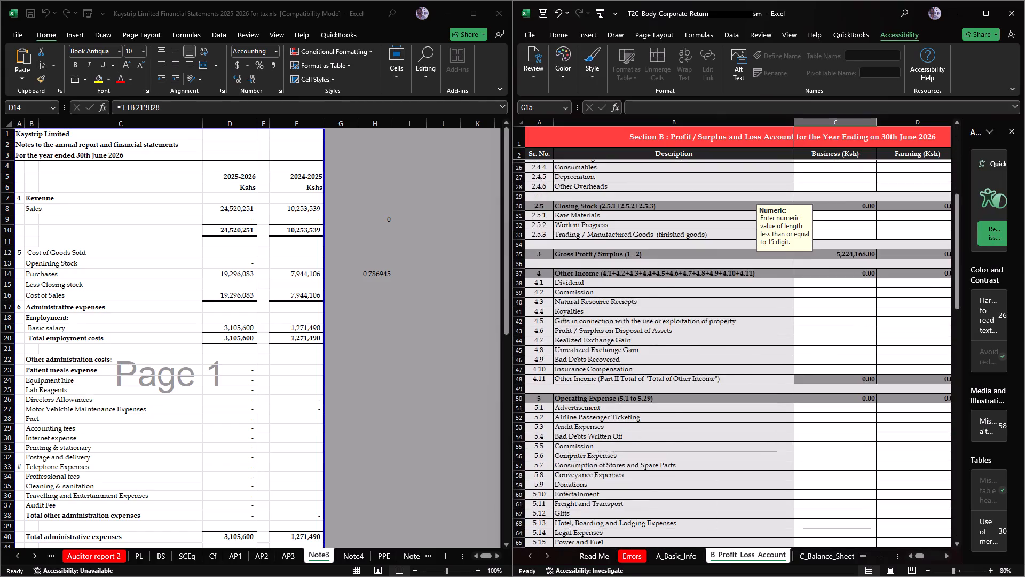
{"action": "scroll", "coordinate": [855, 404], "scroll_direction": "down", "scroll_amount": 4}
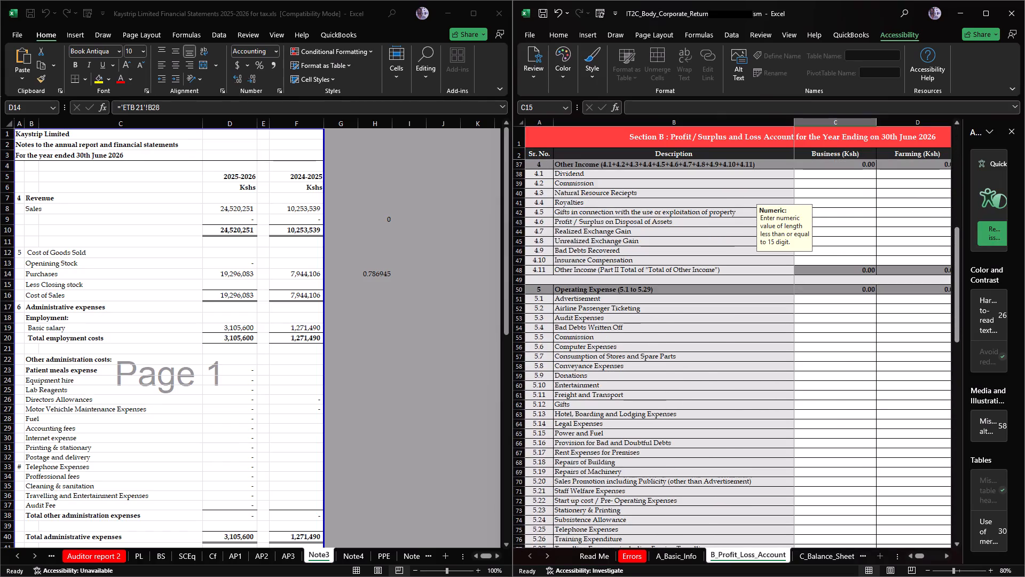
{"action": "scroll", "coordinate": [855, 404], "scroll_direction": "down", "scroll_amount": 4}
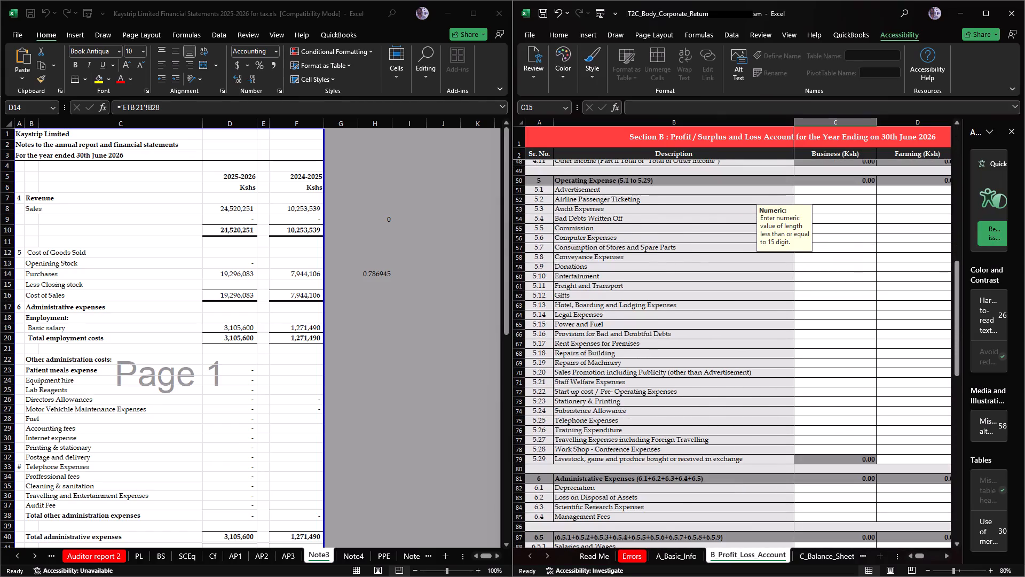
{"action": "scroll", "coordinate": [855, 404], "scroll_direction": "down", "scroll_amount": 2}
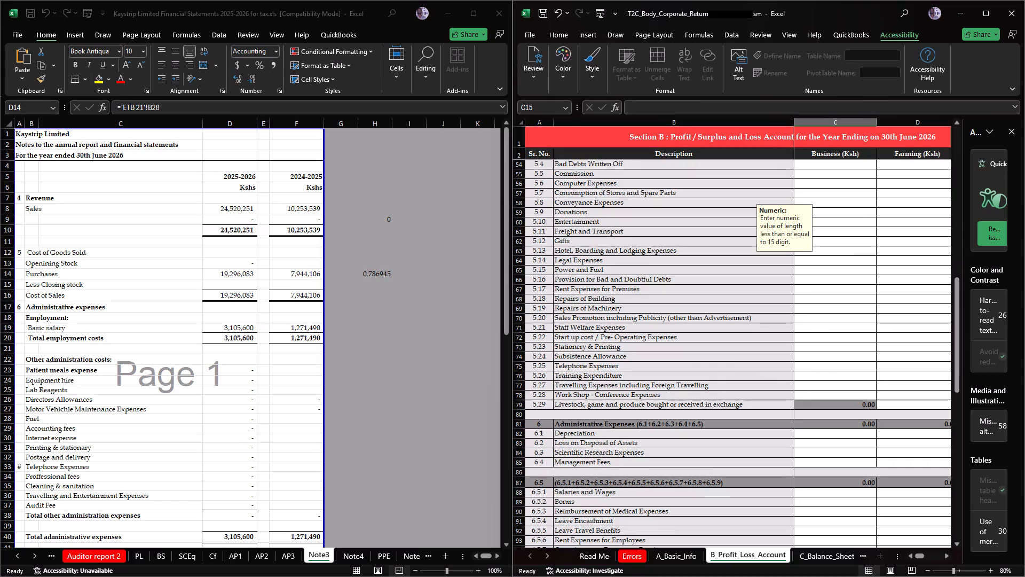
{"action": "left_click", "coordinate": [828, 497]}
{"action": "left_click", "coordinate": [831, 494]}
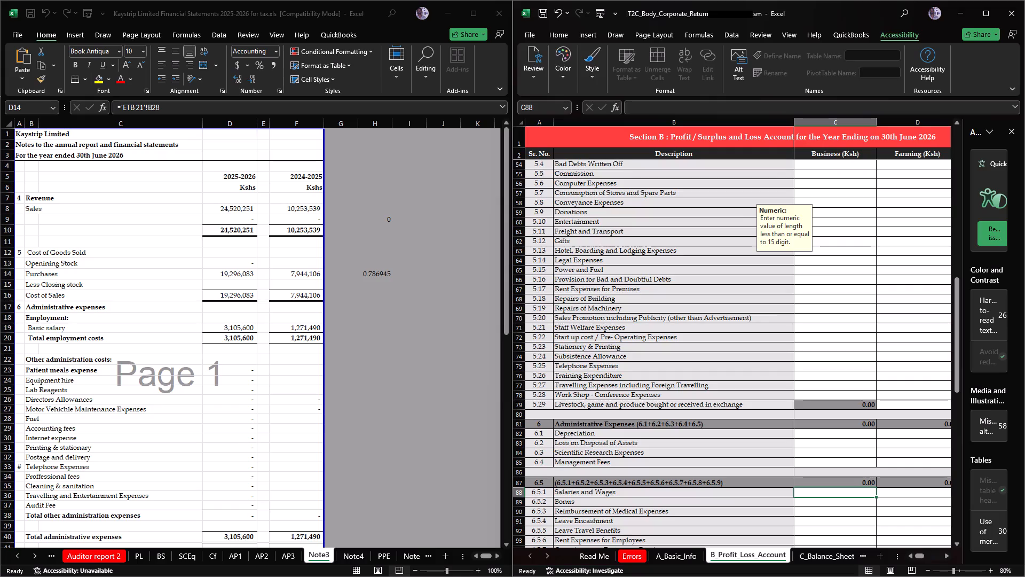
{"action": "key", "text": "3"}
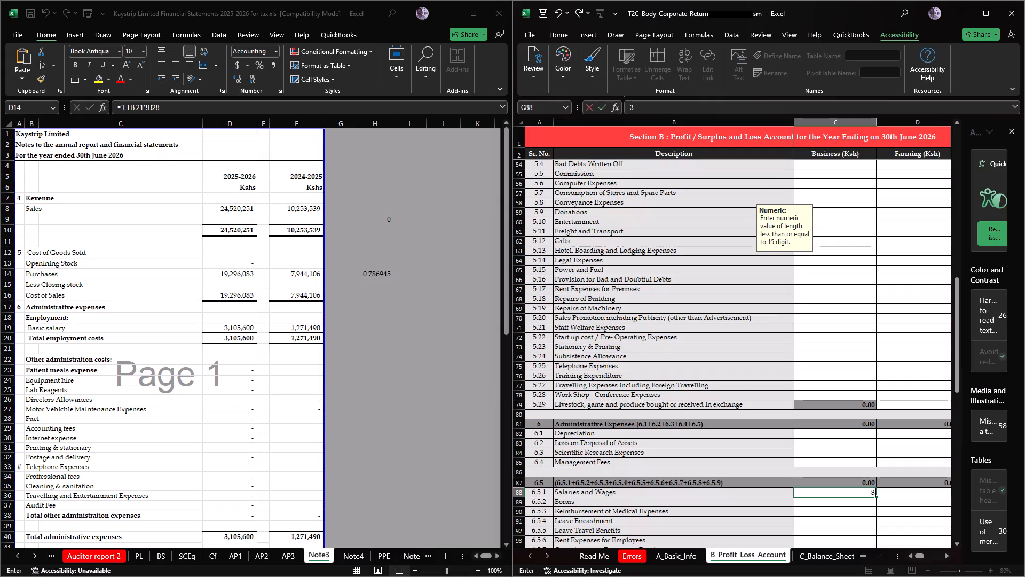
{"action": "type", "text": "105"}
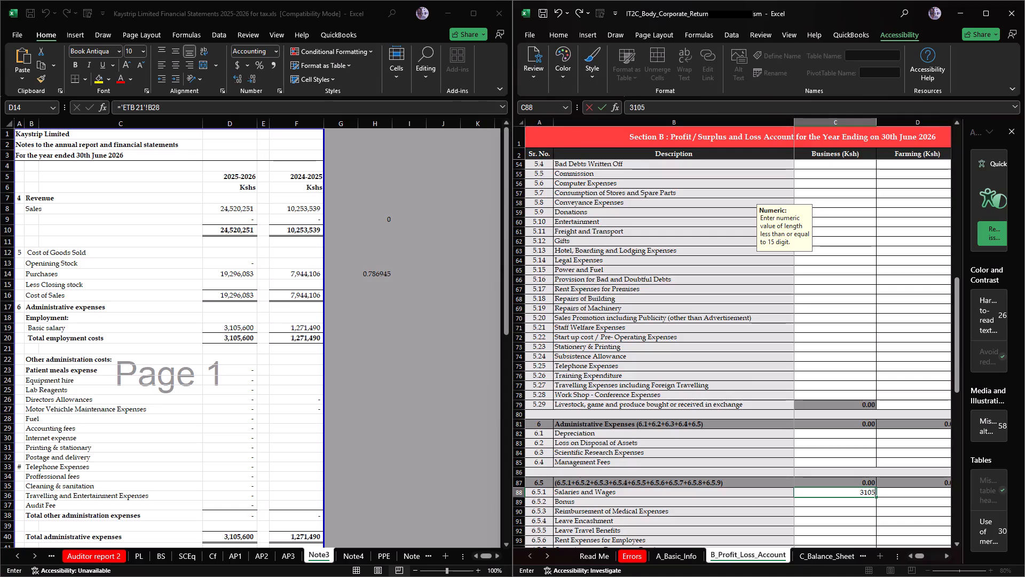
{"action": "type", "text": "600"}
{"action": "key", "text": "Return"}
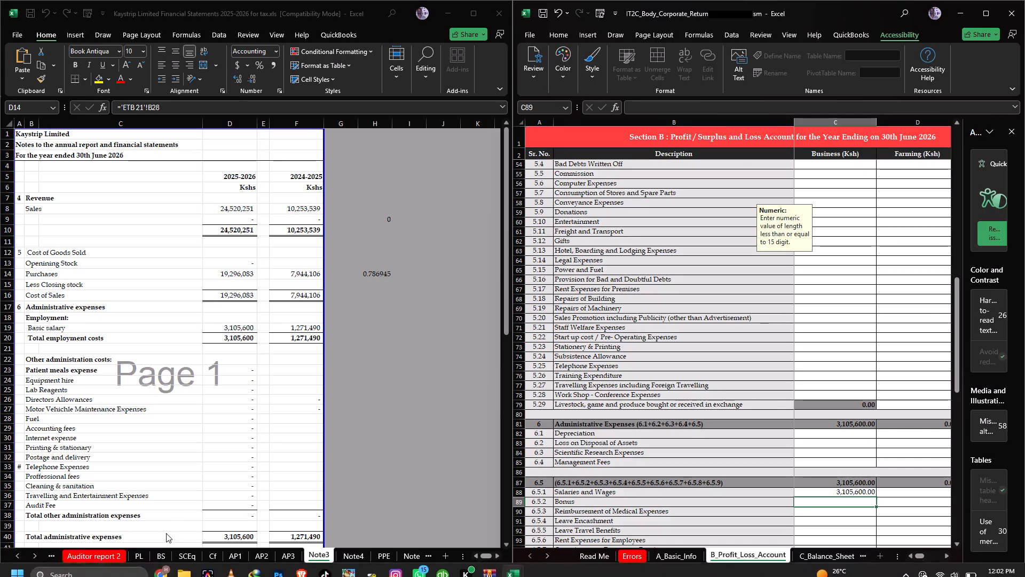
Show the BS sheet's statement of financial position in the financial statements and the C_Balance_Sheet sheet in the return workbook.
{"action": "left_click", "coordinate": [162, 551]}
{"action": "left_click", "coordinate": [162, 551]}
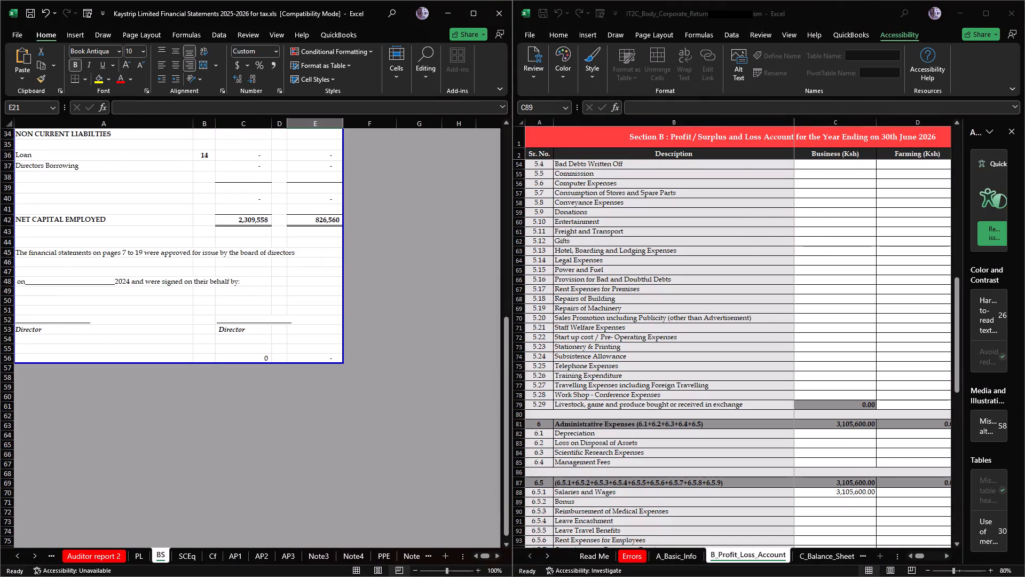
{"action": "scroll", "coordinate": [300, 375], "scroll_direction": "up", "scroll_amount": 12}
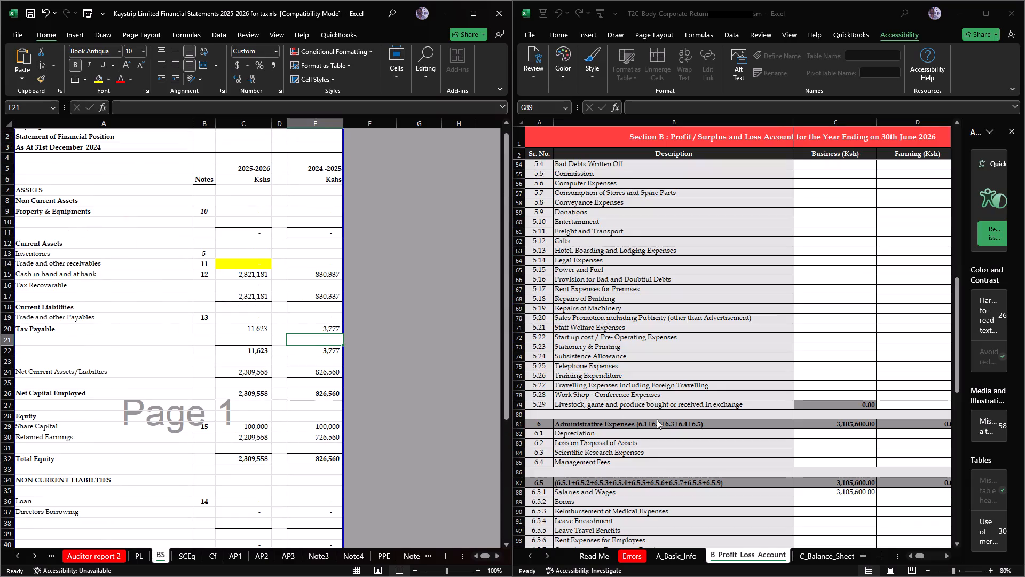
{"action": "left_click", "coordinate": [805, 553]}
{"action": "left_click", "coordinate": [805, 553]}
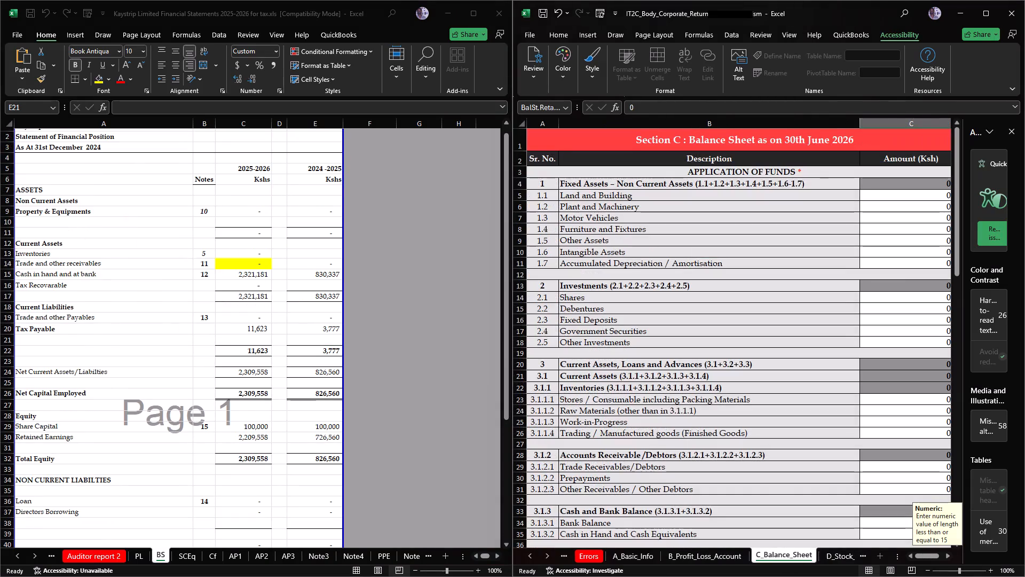
Enter the 2025-2026 cash in hand and at bank from the BS sheet, 2321181, as Bank Balance in C_Balance_Sheet.
{"action": "scroll", "coordinate": [807, 428], "scroll_direction": "down", "scroll_amount": 2}
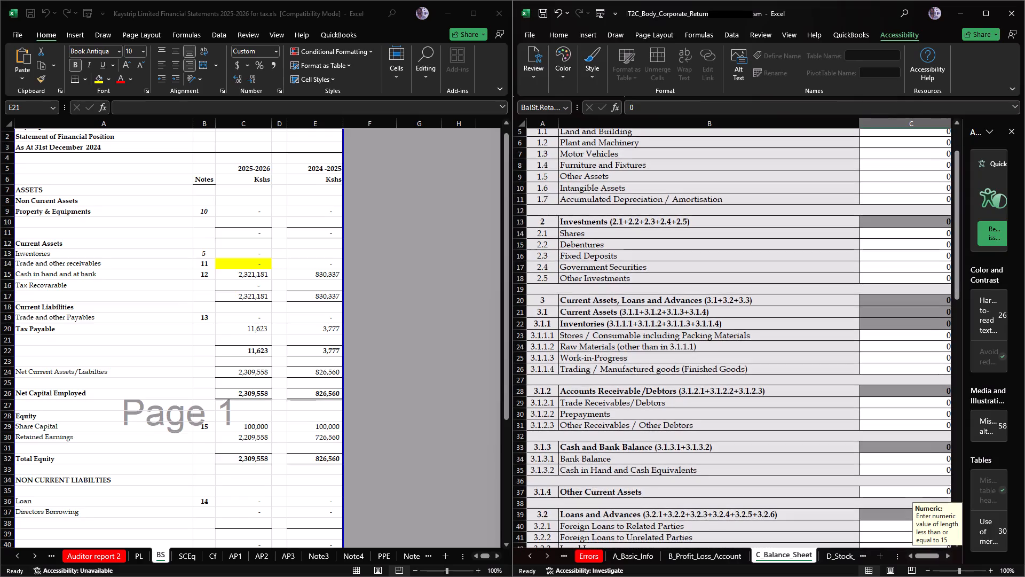
{"action": "left_click", "coordinate": [947, 556]}
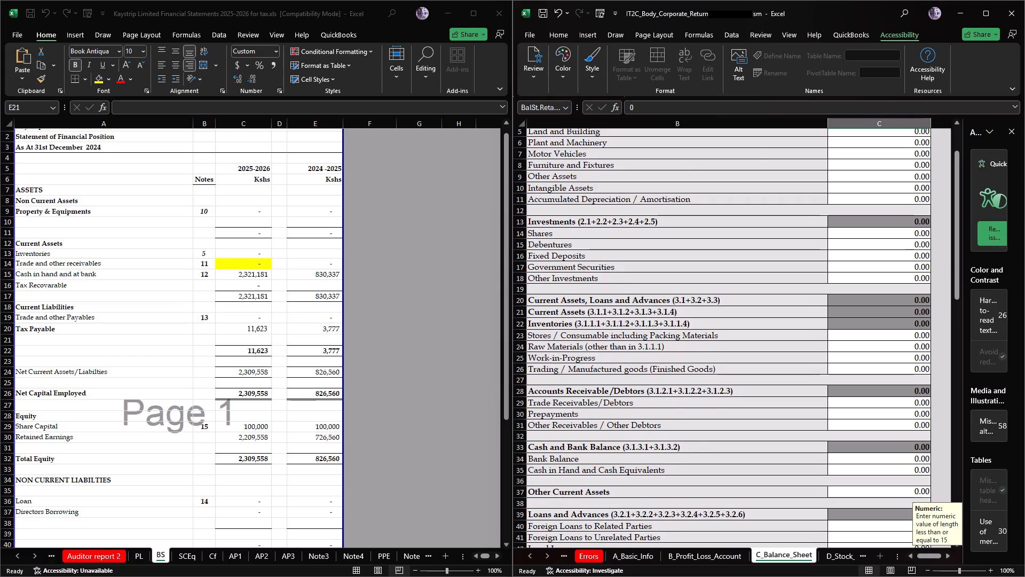
{"action": "scroll", "coordinate": [768, 314], "scroll_direction": "up", "scroll_amount": 2}
{"action": "scroll", "coordinate": [768, 314], "scroll_direction": "down", "scroll_amount": 2}
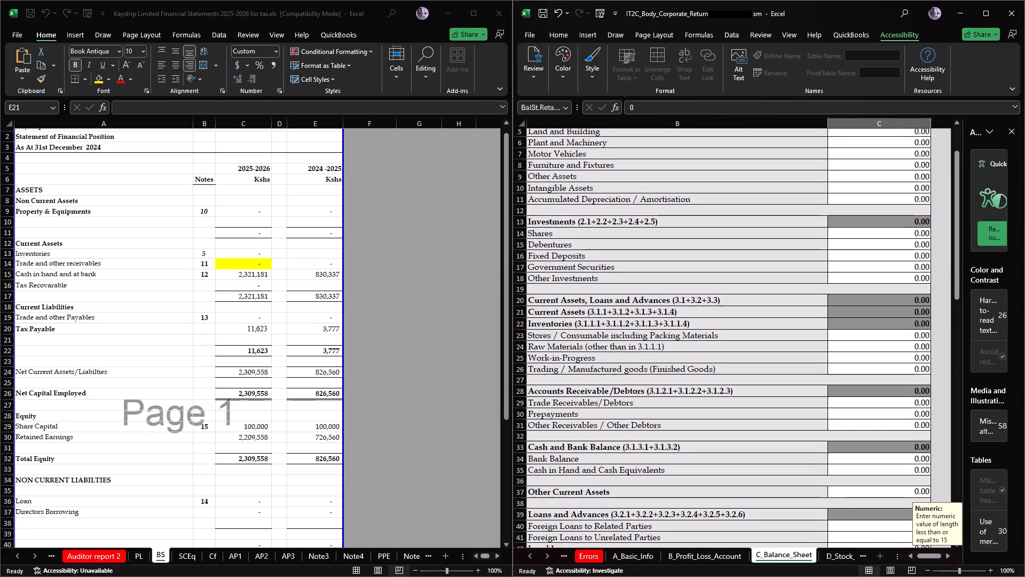
{"action": "left_click", "coordinate": [867, 458]}
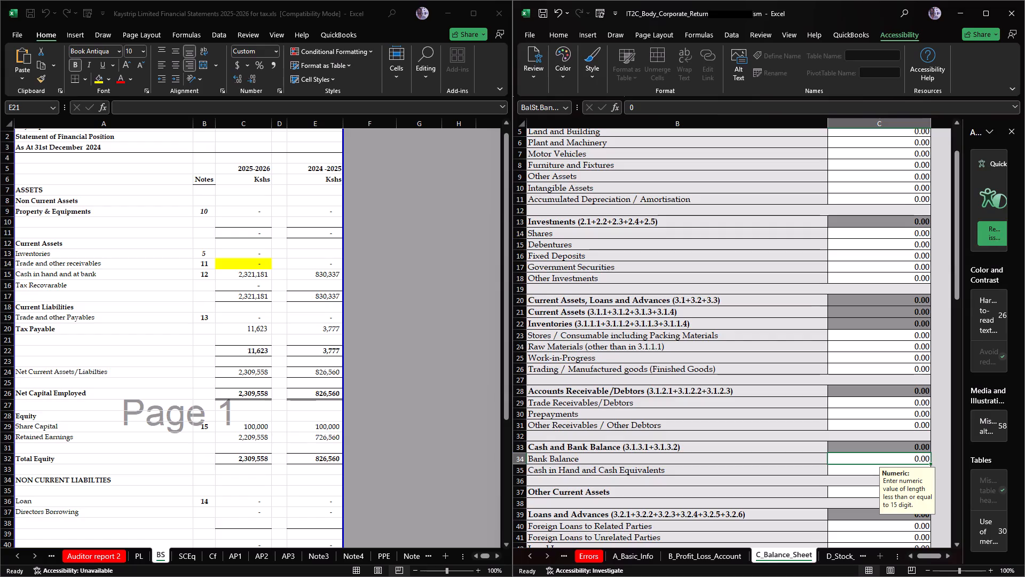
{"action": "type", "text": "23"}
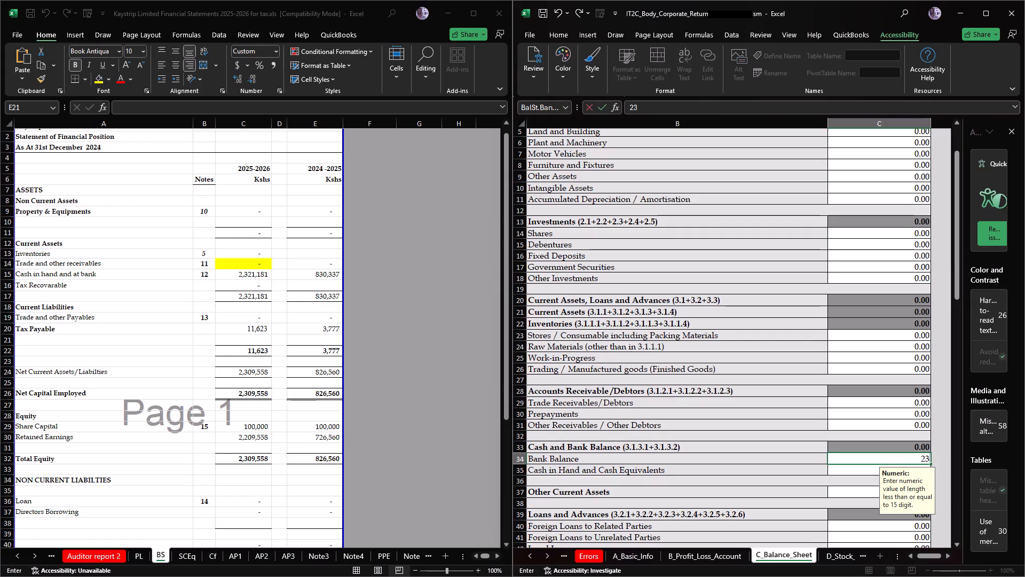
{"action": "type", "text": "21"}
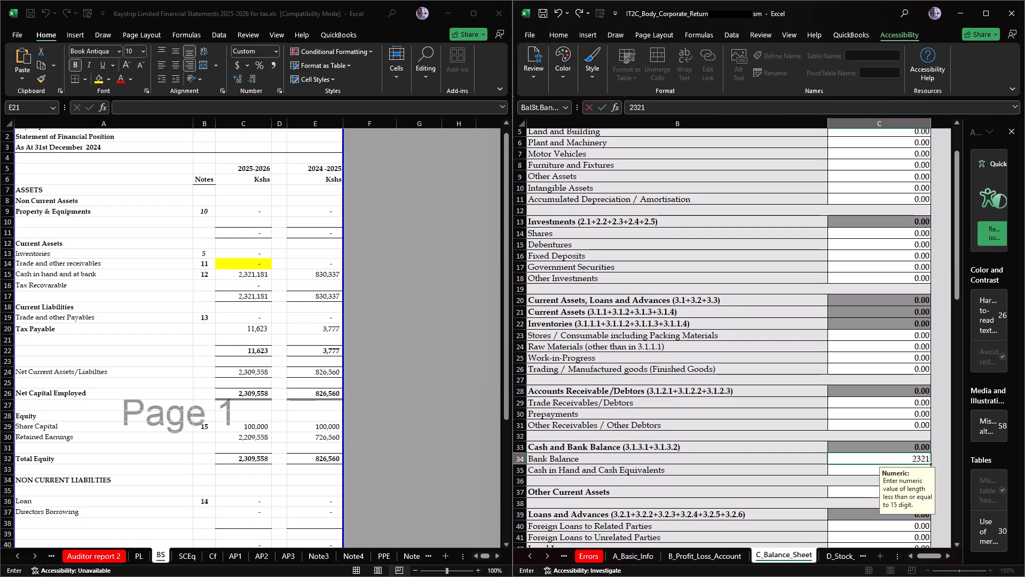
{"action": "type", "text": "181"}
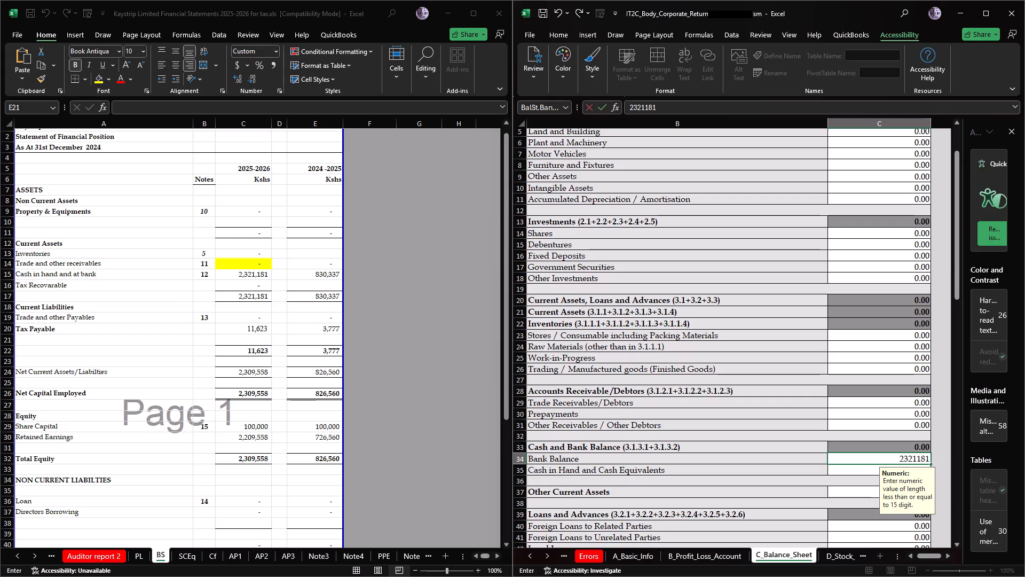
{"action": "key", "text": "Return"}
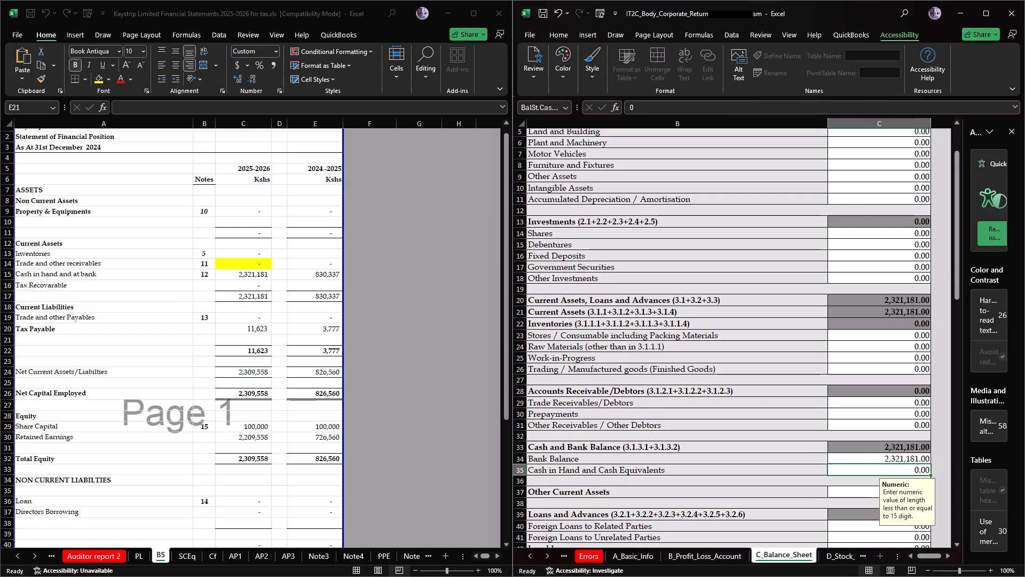
Enter the 2025-2026 tax payable from the BS sheet, 11623, as Provision for Income Tax in C_Balance_Sheet.
{"action": "scroll", "coordinate": [867, 458], "scroll_direction": "down", "scroll_amount": 5}
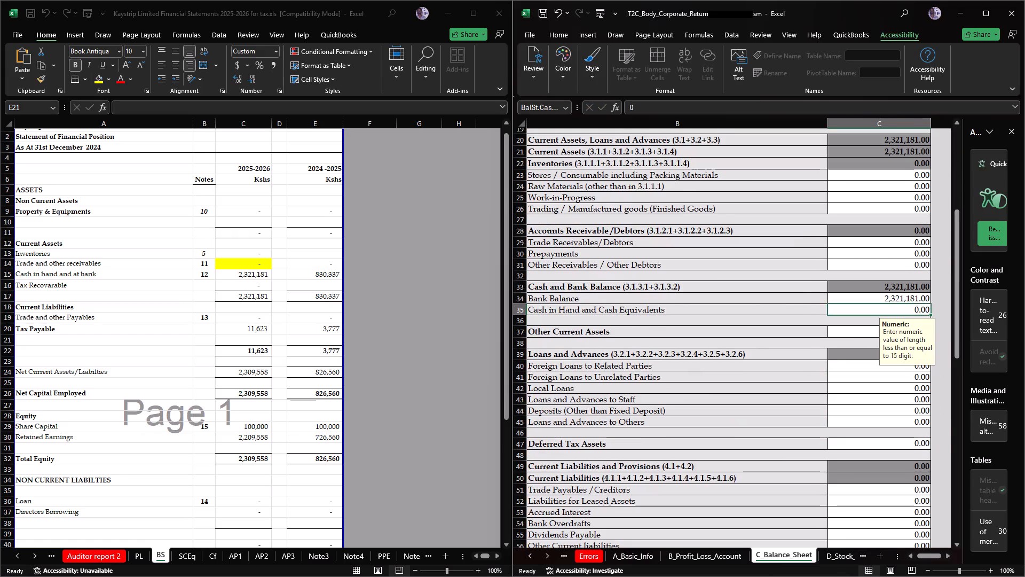
{"action": "scroll", "coordinate": [867, 458], "scroll_direction": "down", "scroll_amount": 2}
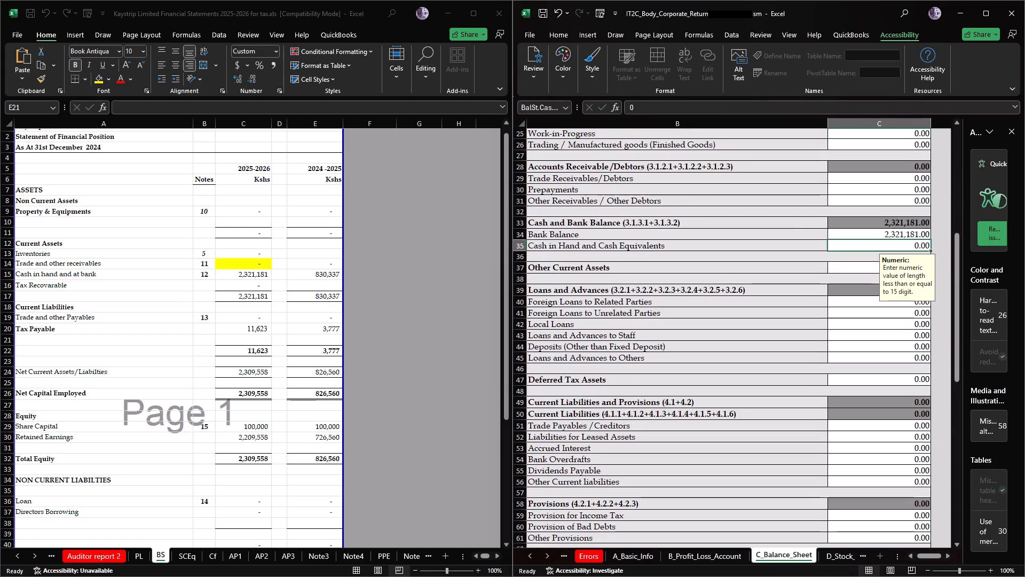
{"action": "scroll", "coordinate": [853, 504], "scroll_direction": "down", "scroll_amount": 1}
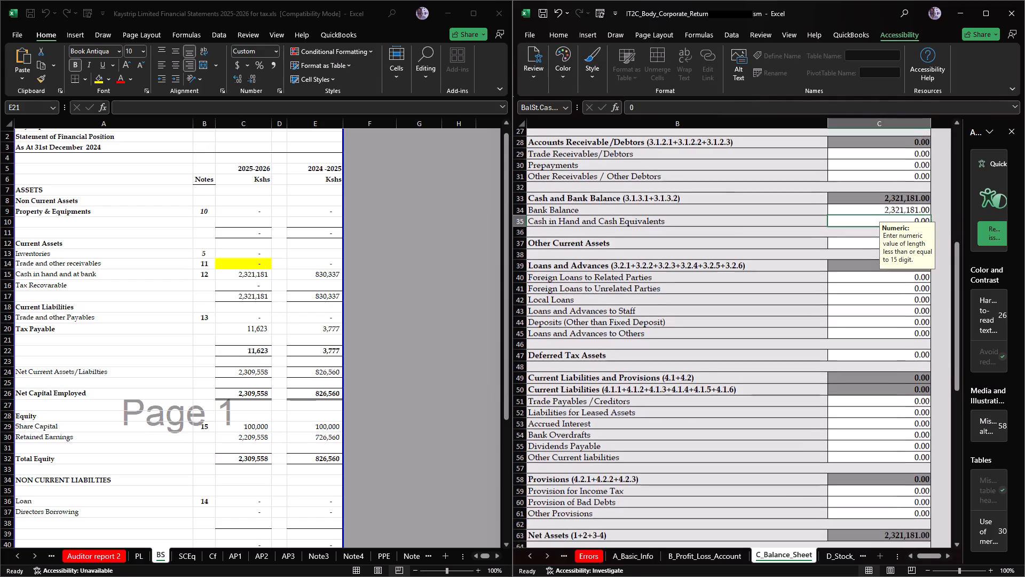
{"action": "left_click", "coordinate": [865, 484]}
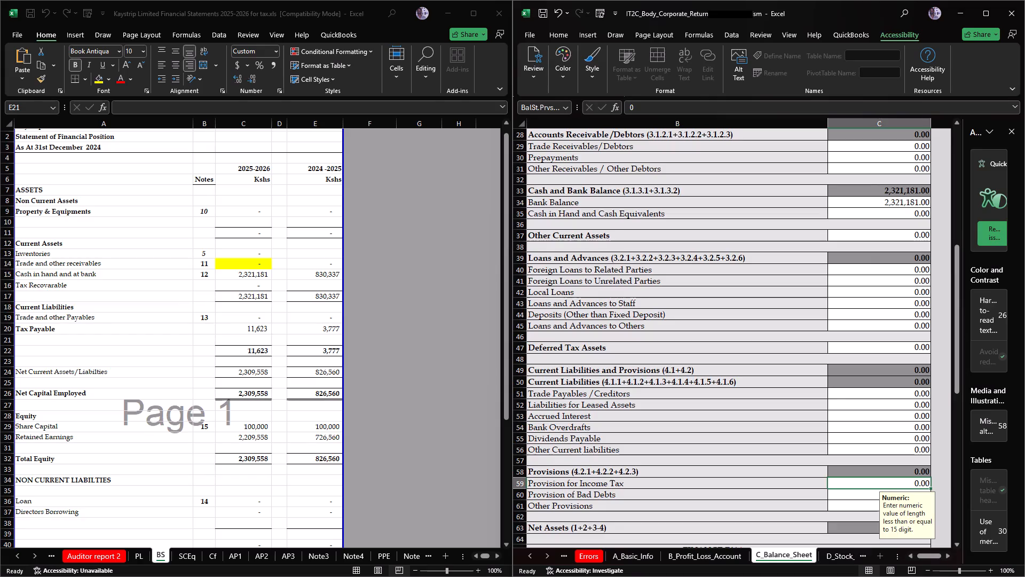
{"action": "key", "text": "1"}
{"action": "key", "text": "1"}
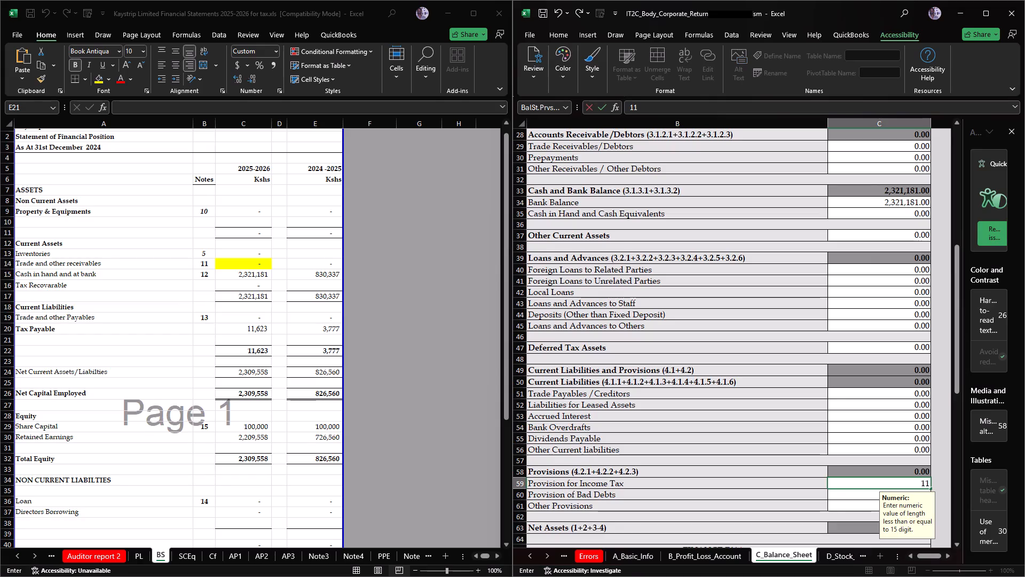
{"action": "type", "text": "623"}
{"action": "key", "text": "Return"}
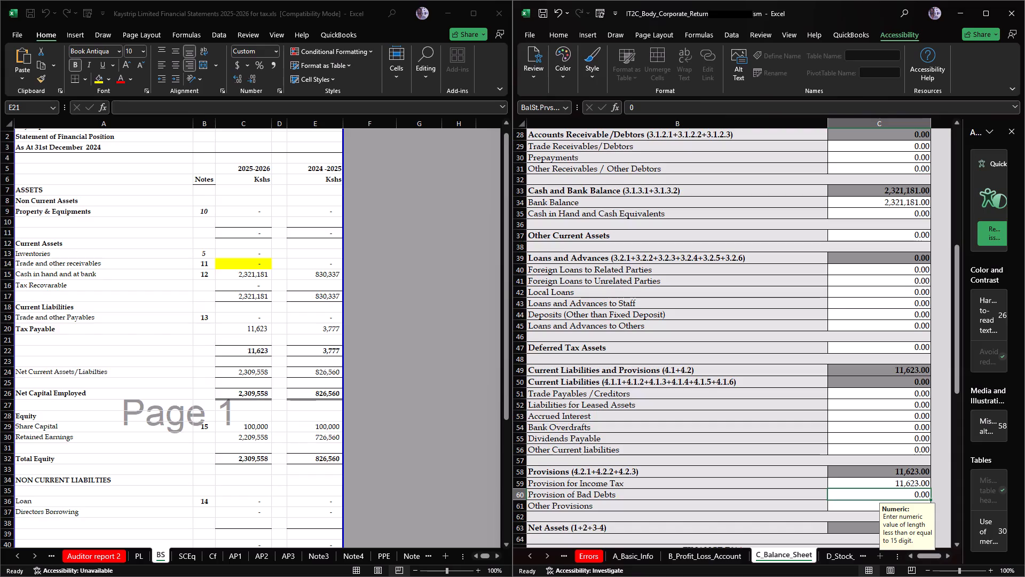
Enter the share capital from the BS sheet, 100000, as Issued, Subscribed and Paid Up Share Capital in C_Balance_Sheet.
{"action": "scroll", "coordinate": [821, 388], "scroll_direction": "down", "scroll_amount": 1}
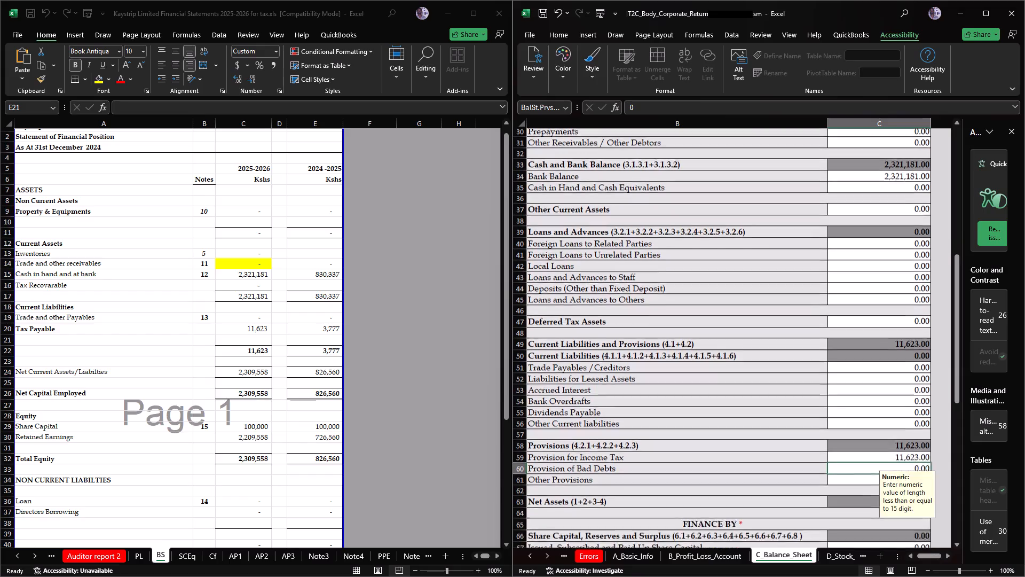
{"action": "scroll", "coordinate": [821, 388], "scroll_direction": "down", "scroll_amount": 4}
{"action": "left_click", "coordinate": [851, 416]}
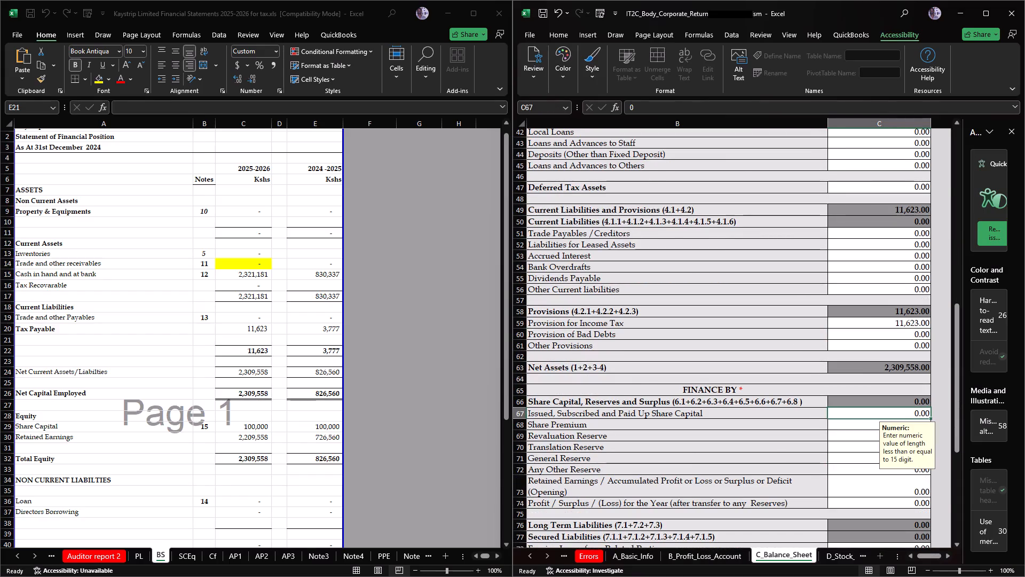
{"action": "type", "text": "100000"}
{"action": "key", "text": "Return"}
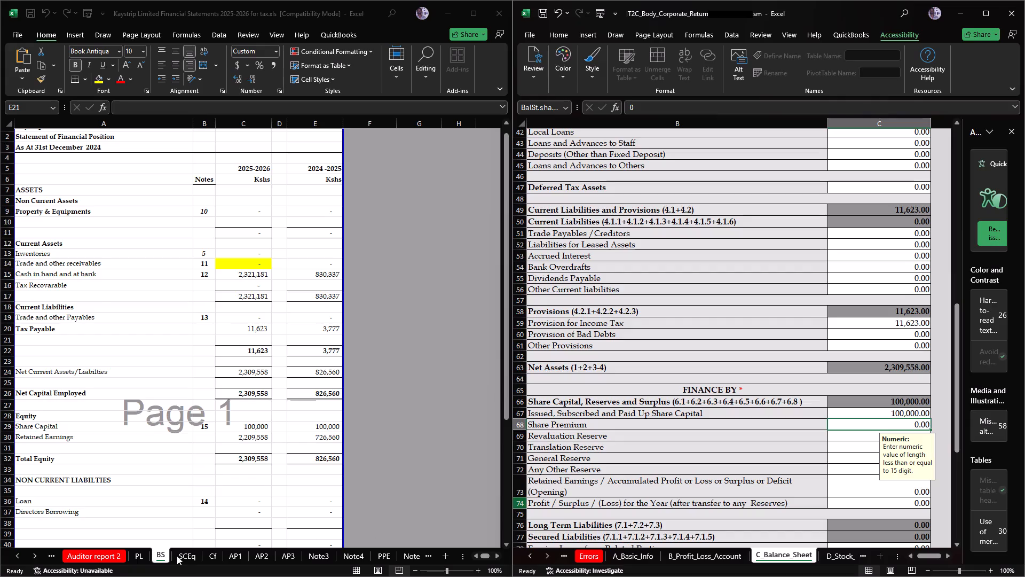
Enter the opening retained earnings from the SCEq sheet, 726560, in the Retained Earnings (Opening) line of C_Balance_Sheet.
{"action": "double_click", "coordinate": [183, 556]}
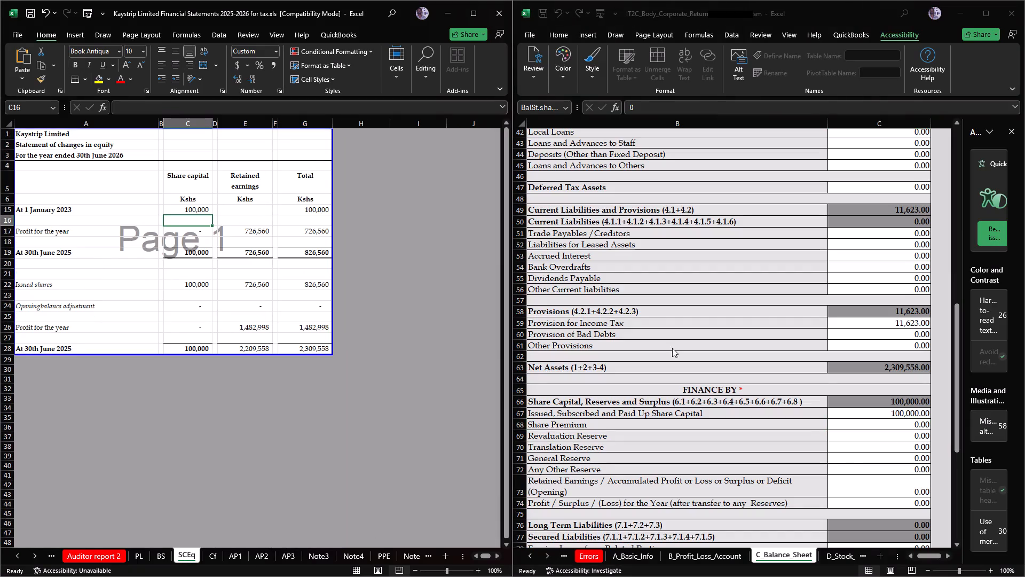
{"action": "left_click", "coordinate": [841, 447]}
{"action": "left_click", "coordinate": [794, 553]}
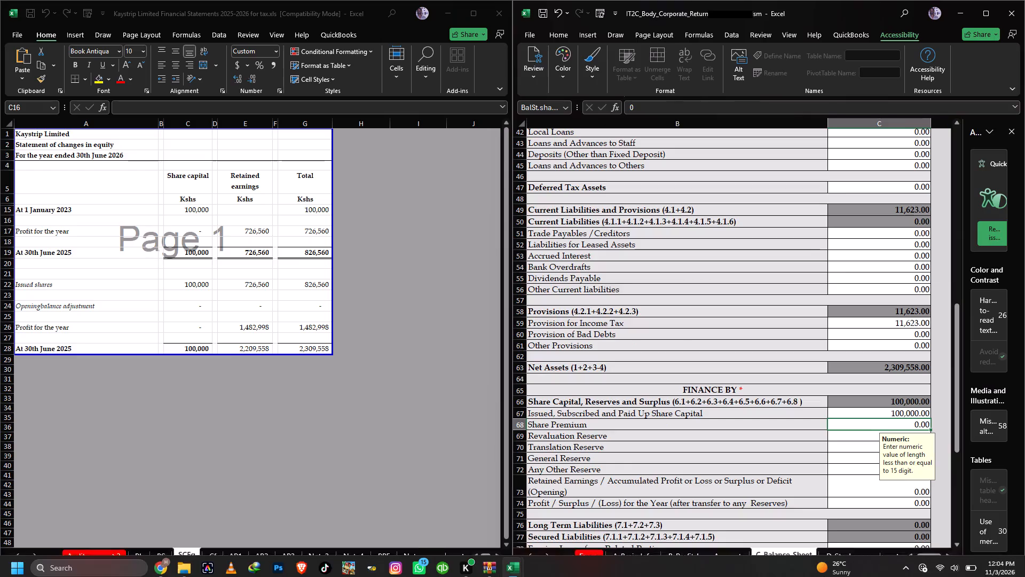
{"action": "double_click", "coordinate": [956, 544]}
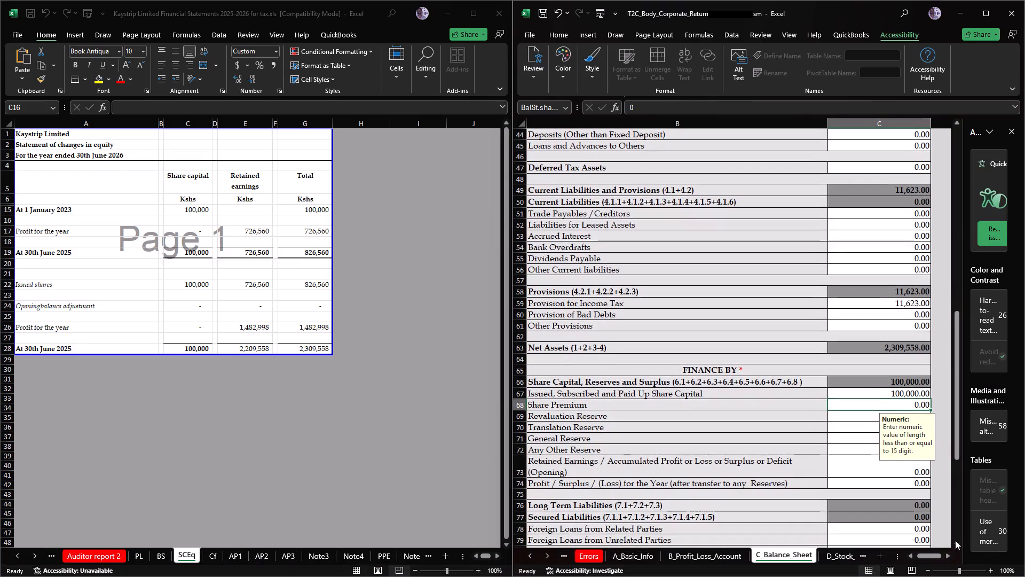
{"action": "left_click_drag", "start_coordinate": [913, 447], "coordinate": [839, 452]}
{"action": "left_click", "coordinate": [876, 470]}
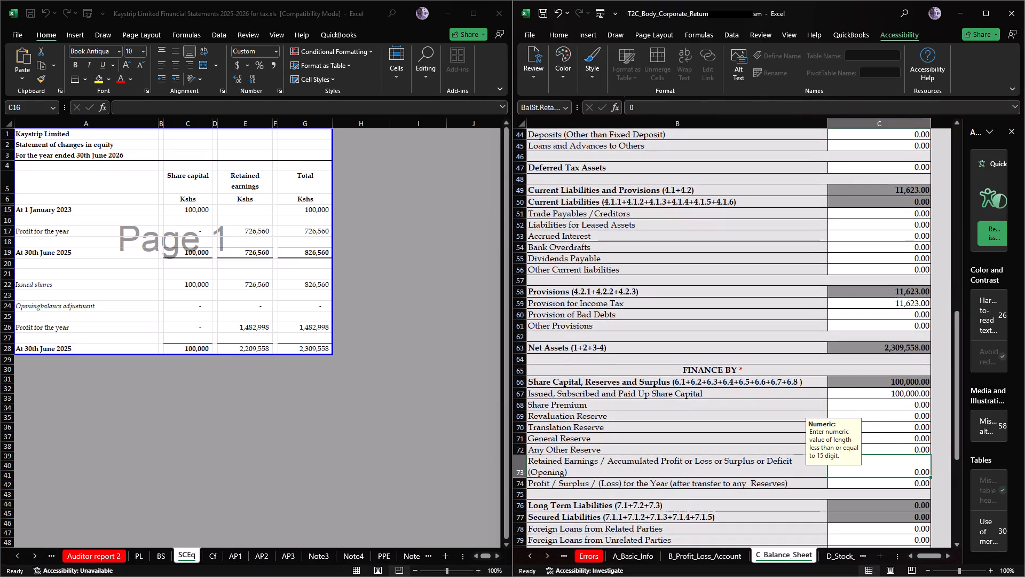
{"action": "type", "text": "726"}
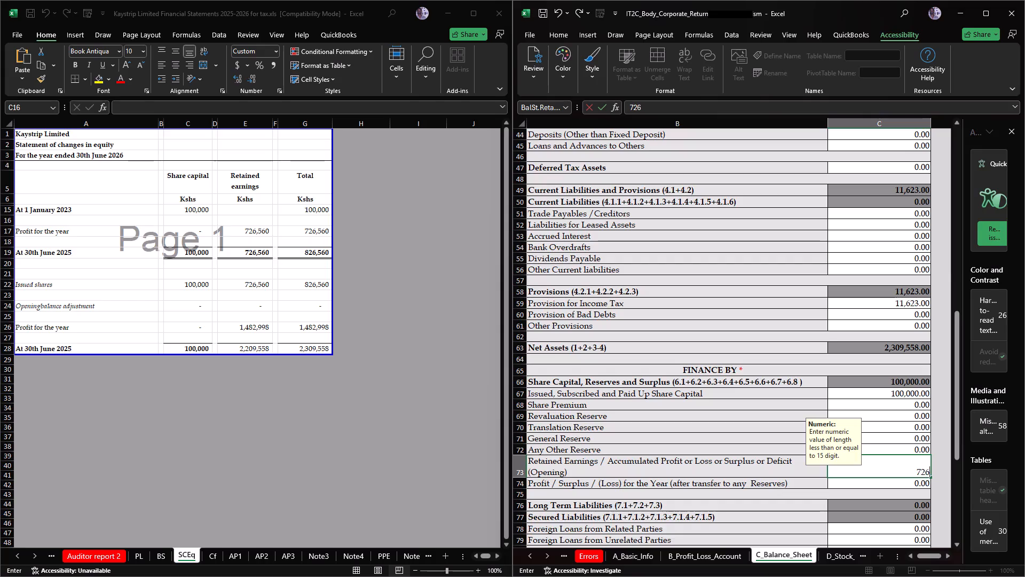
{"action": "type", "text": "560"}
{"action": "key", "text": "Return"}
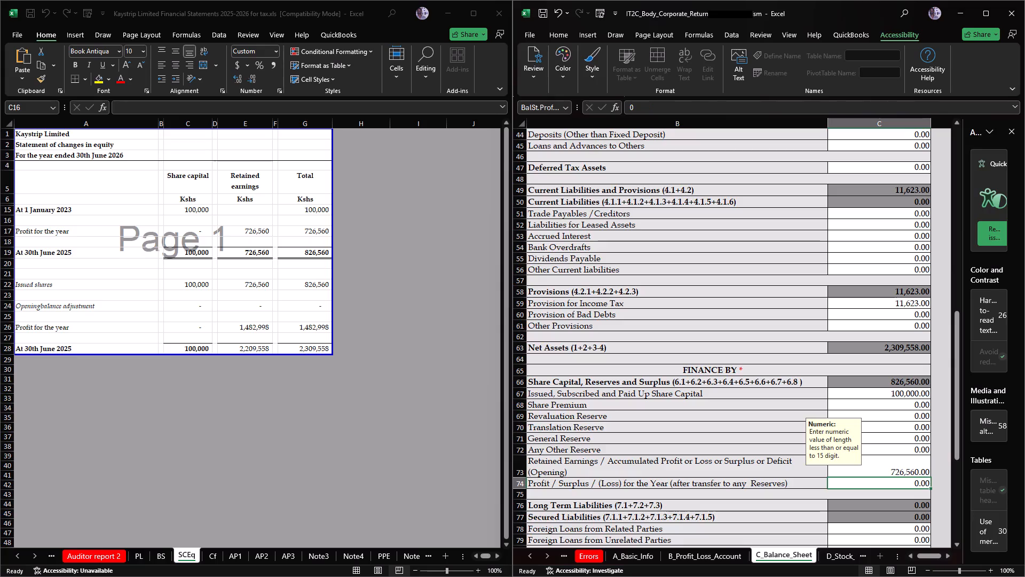
Enter the latest profit for the year from the SCEq sheet, 1482998, as Profit / Surplus / (Loss) for the Year in C_Balance_Sheet.
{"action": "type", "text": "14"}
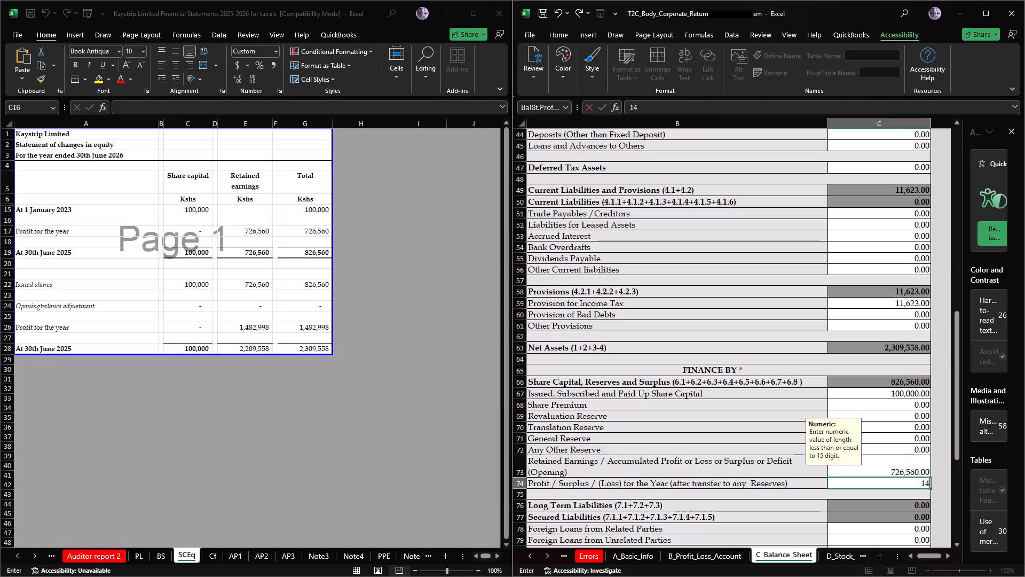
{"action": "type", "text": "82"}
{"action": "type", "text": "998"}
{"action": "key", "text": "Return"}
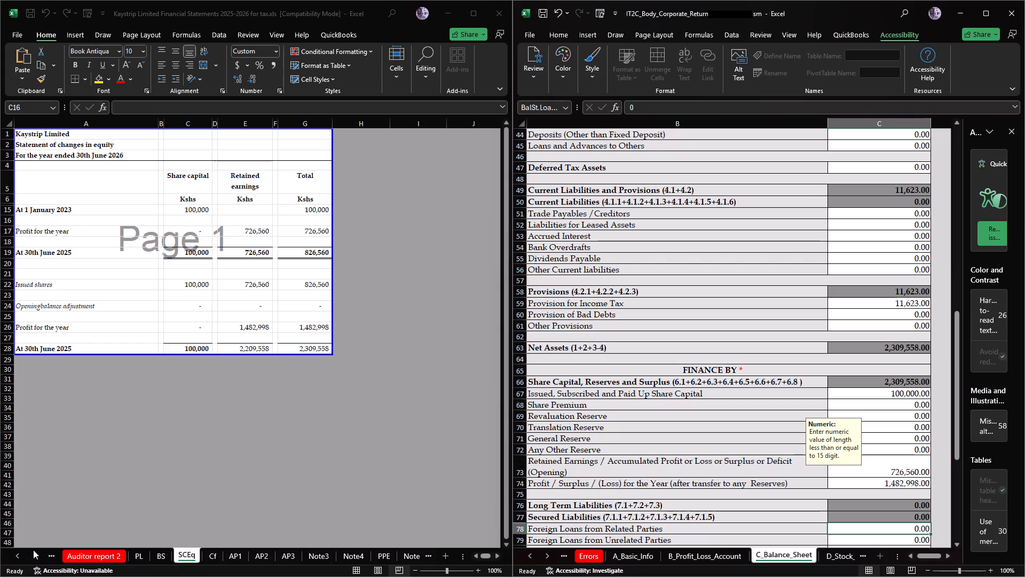
Compare the PL sheet's 2025-2026 profit and income tax figures with the consolidated profit lines at the end of B_Profit_Loss_Account.
{"action": "left_click", "coordinate": [143, 557]}
{"action": "left_click", "coordinate": [143, 557]}
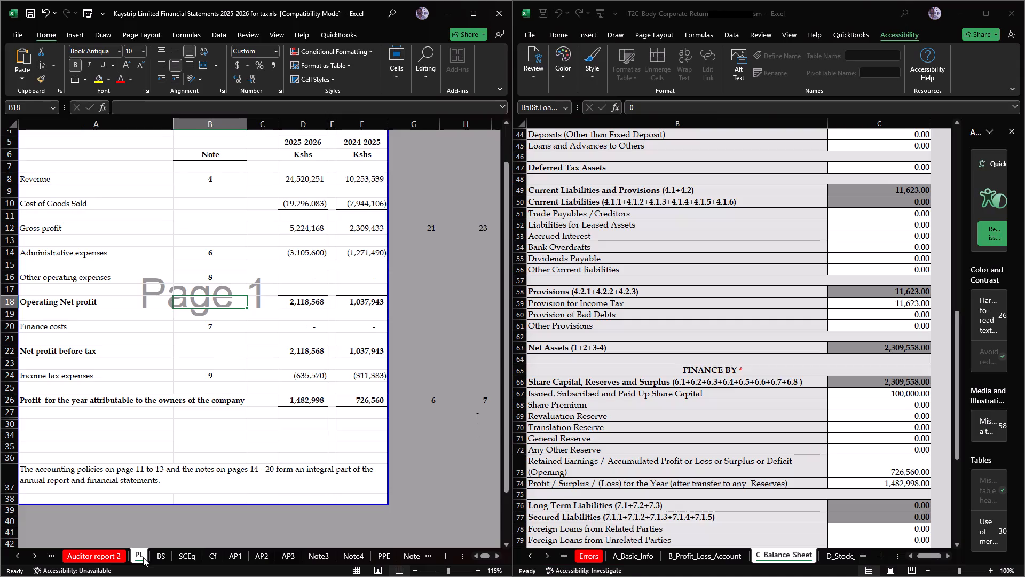
{"action": "left_click", "coordinate": [714, 554]}
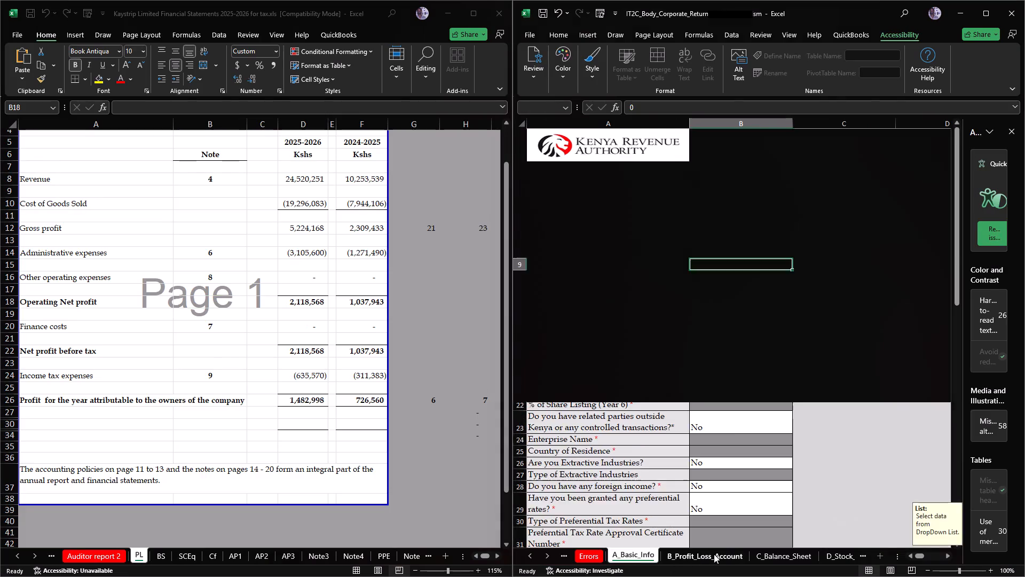
{"action": "left_click", "coordinate": [714, 554]}
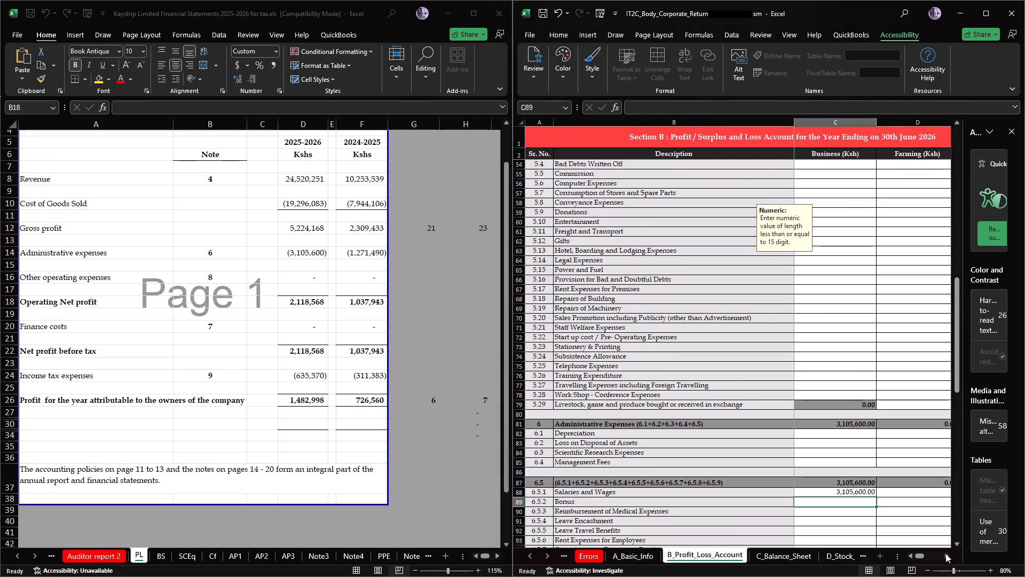
{"action": "triple_click", "coordinate": [956, 543]}
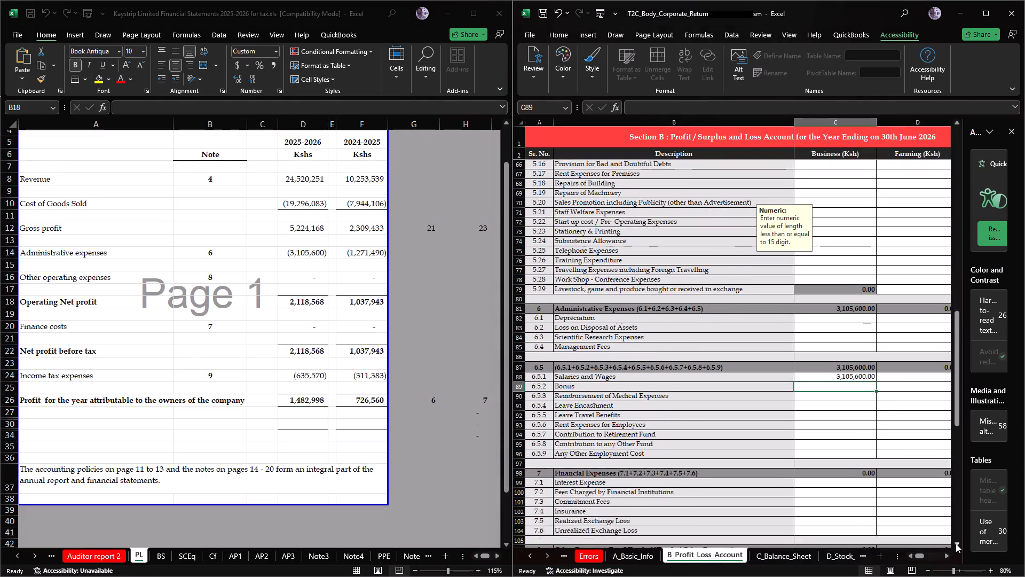
{"action": "double_click", "coordinate": [951, 554]}
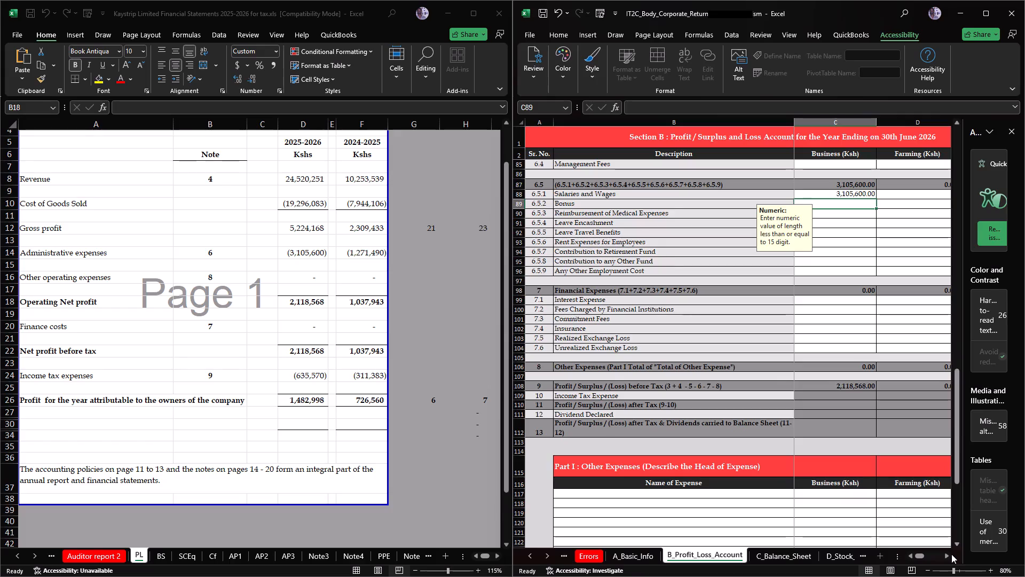
{"action": "triple_click", "coordinate": [947, 555]}
{"action": "double_click", "coordinate": [947, 555]}
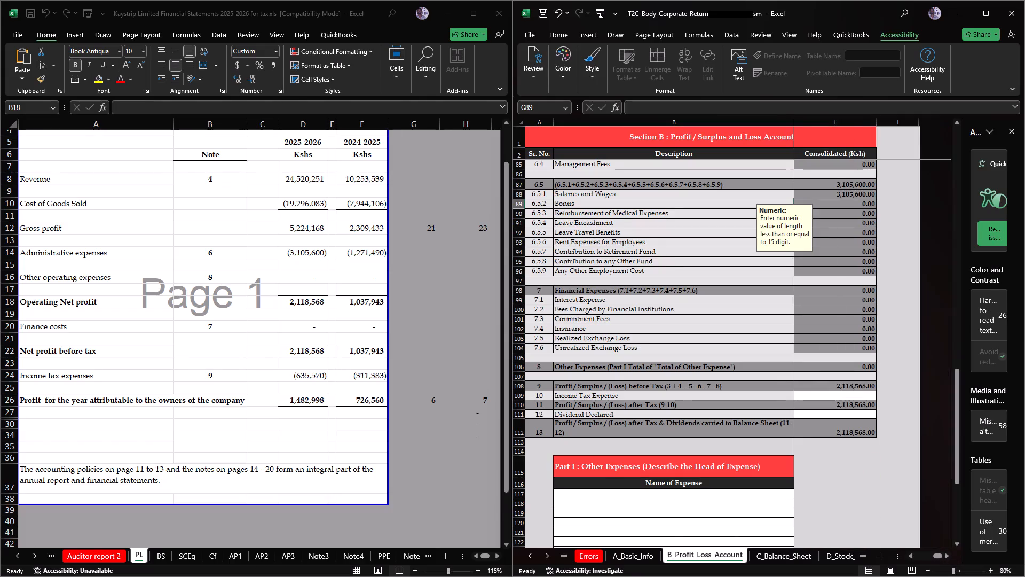
Review the tax payable, tax credits and tax due or refund lines in the M_Tax_Computation sheet.
{"action": "triple_click", "coordinate": [545, 559]}
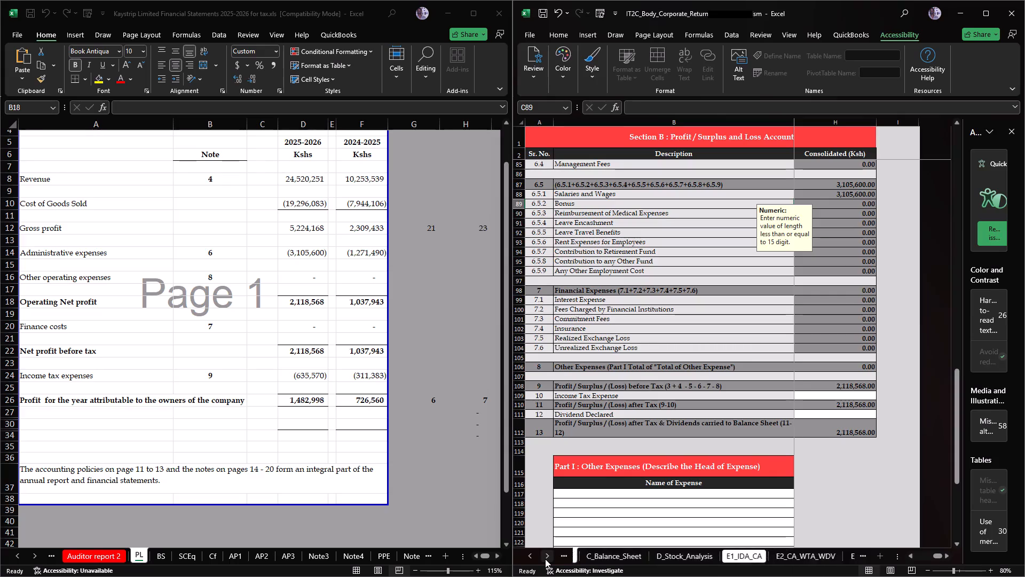
{"action": "double_click", "coordinate": [545, 559]}
{"action": "triple_click", "coordinate": [545, 559]}
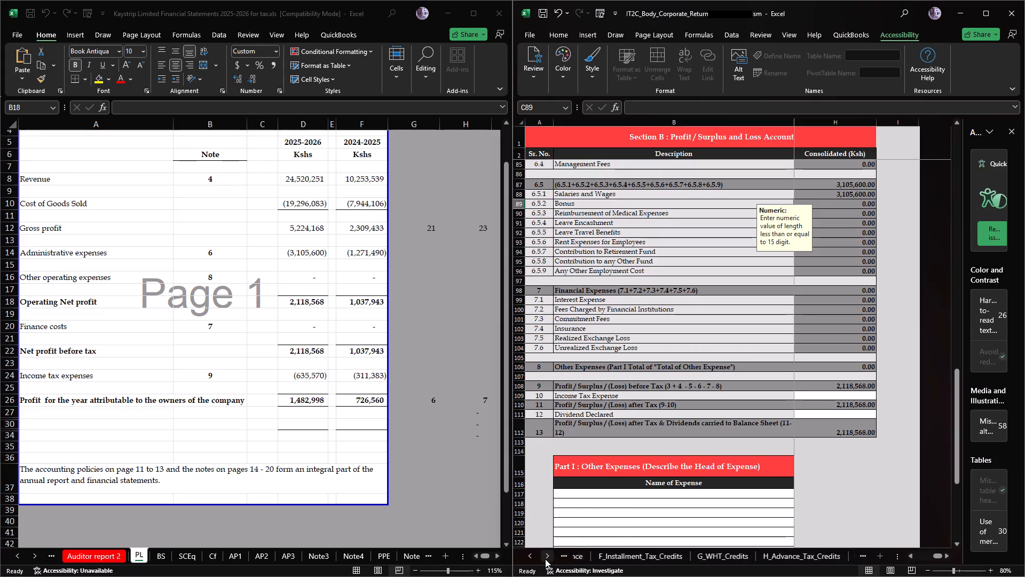
{"action": "triple_click", "coordinate": [545, 559]}
{"action": "triple_click", "coordinate": [545, 559]}
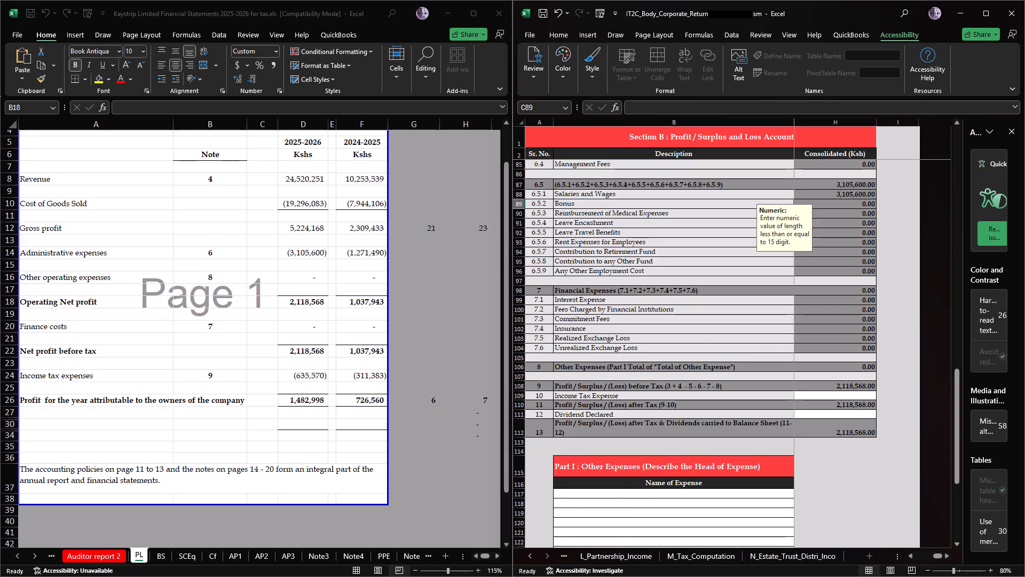
{"action": "left_click", "coordinate": [681, 560]}
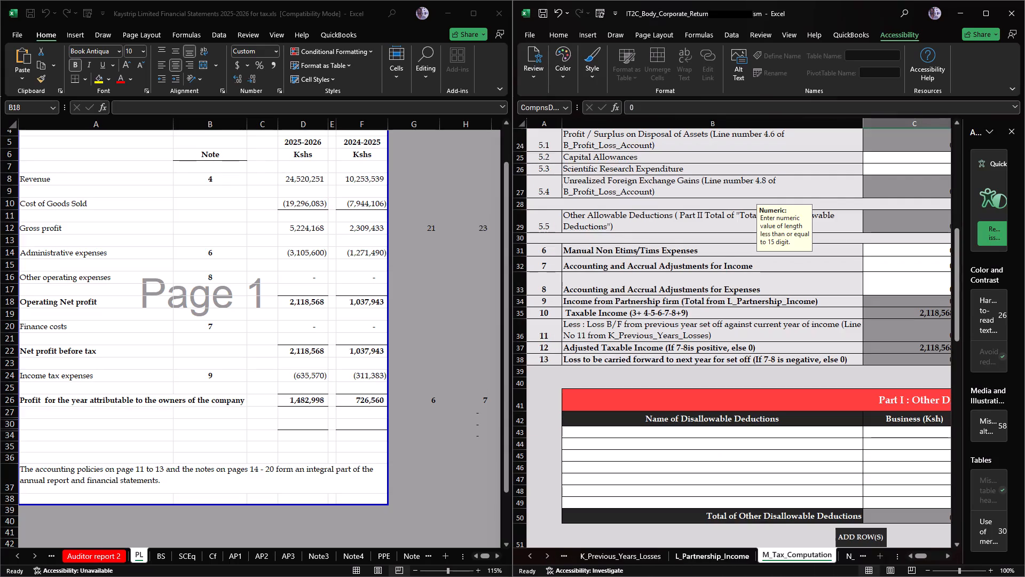
{"action": "left_click", "coordinate": [952, 555]}
{"action": "left_click", "coordinate": [944, 557]}
{"action": "triple_click", "coordinate": [944, 557]}
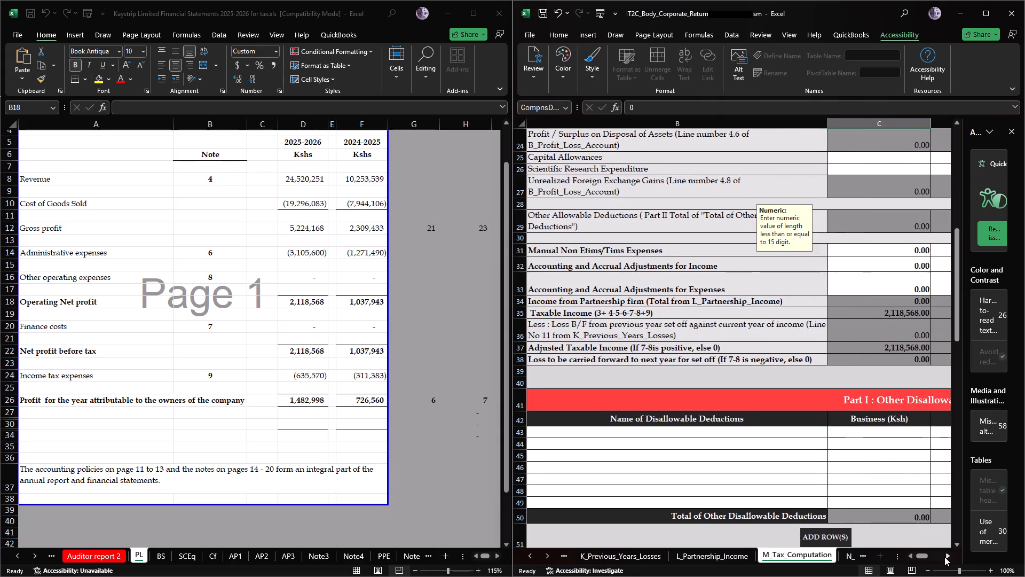
{"action": "scroll", "coordinate": [876, 503], "scroll_direction": "down", "scroll_amount": 17}
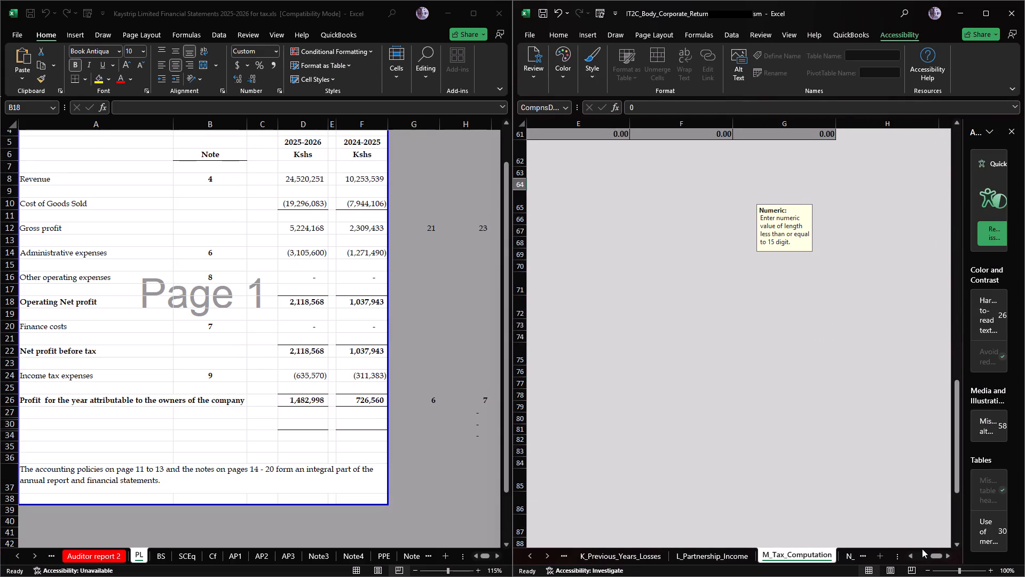
{"action": "triple_click", "coordinate": [911, 552]}
{"action": "left_click", "coordinate": [911, 552]}
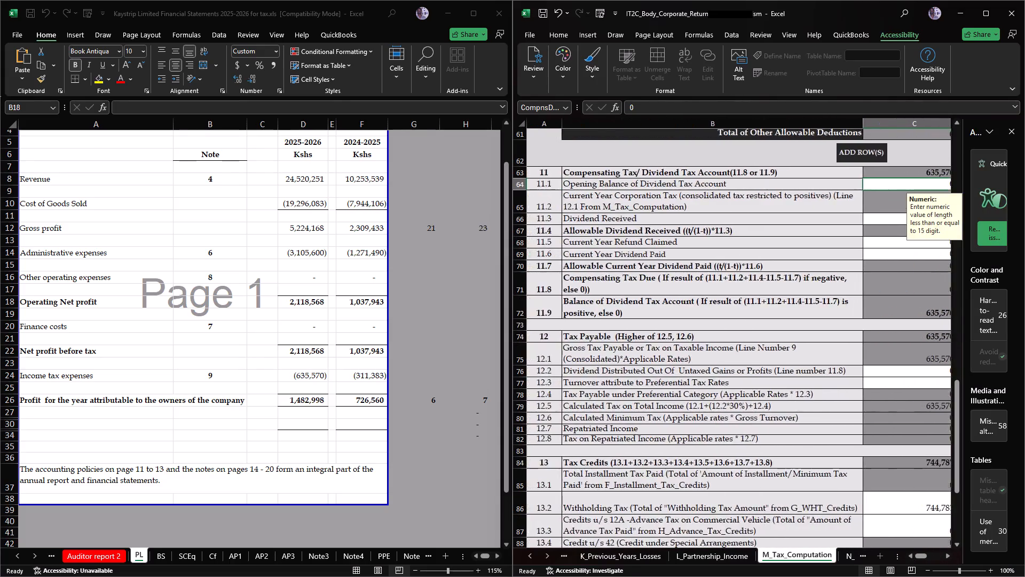
{"action": "scroll", "coordinate": [881, 502], "scroll_direction": "down", "scroll_amount": 3}
{"action": "left_click", "coordinate": [944, 557]}
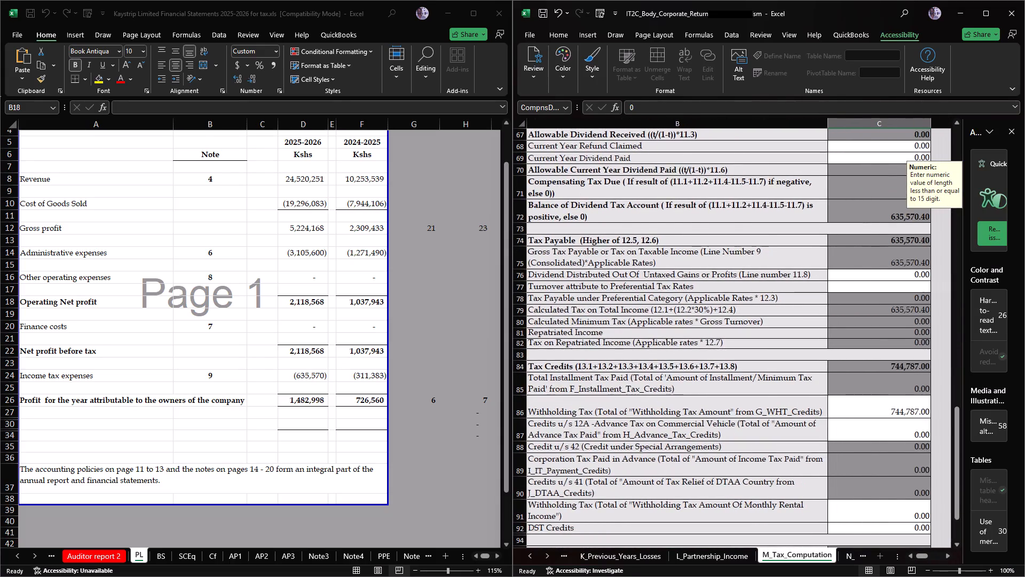
{"action": "scroll", "coordinate": [917, 510], "scroll_direction": "down", "scroll_amount": 3}
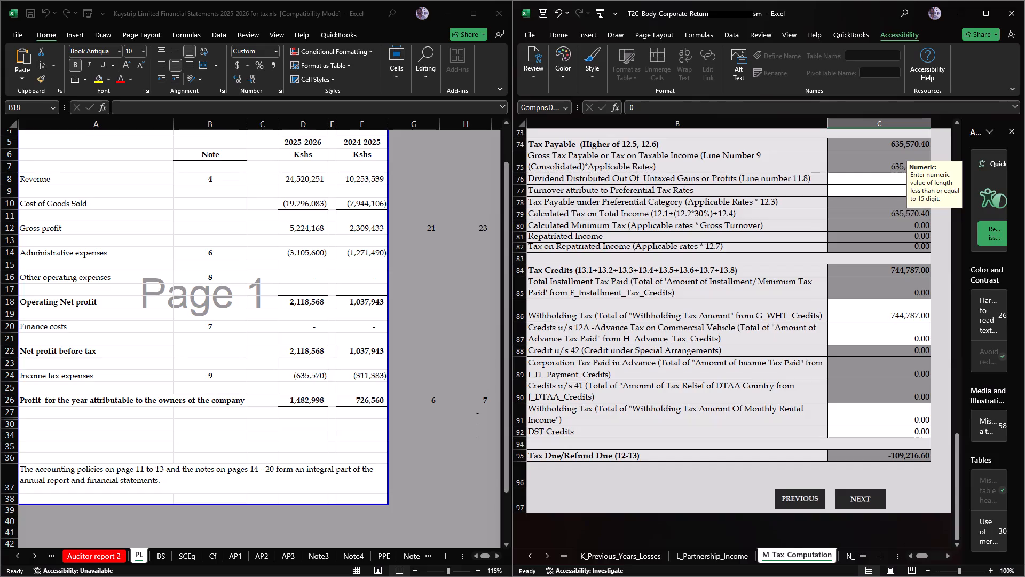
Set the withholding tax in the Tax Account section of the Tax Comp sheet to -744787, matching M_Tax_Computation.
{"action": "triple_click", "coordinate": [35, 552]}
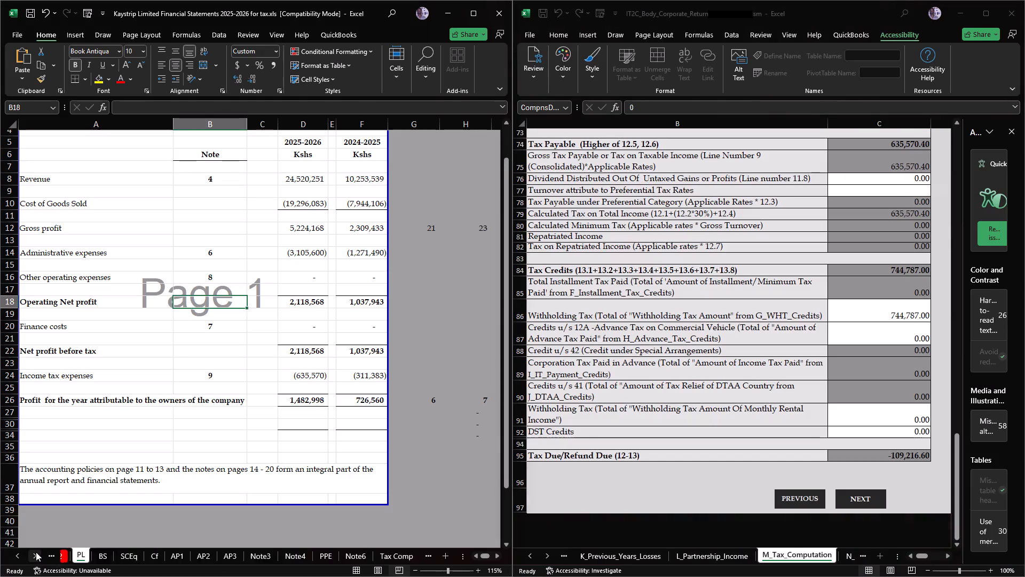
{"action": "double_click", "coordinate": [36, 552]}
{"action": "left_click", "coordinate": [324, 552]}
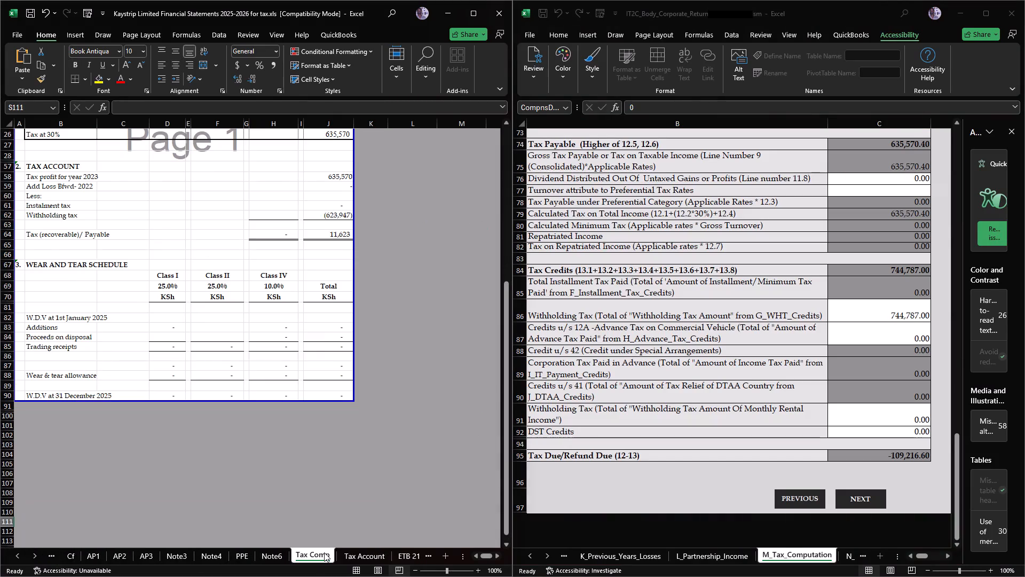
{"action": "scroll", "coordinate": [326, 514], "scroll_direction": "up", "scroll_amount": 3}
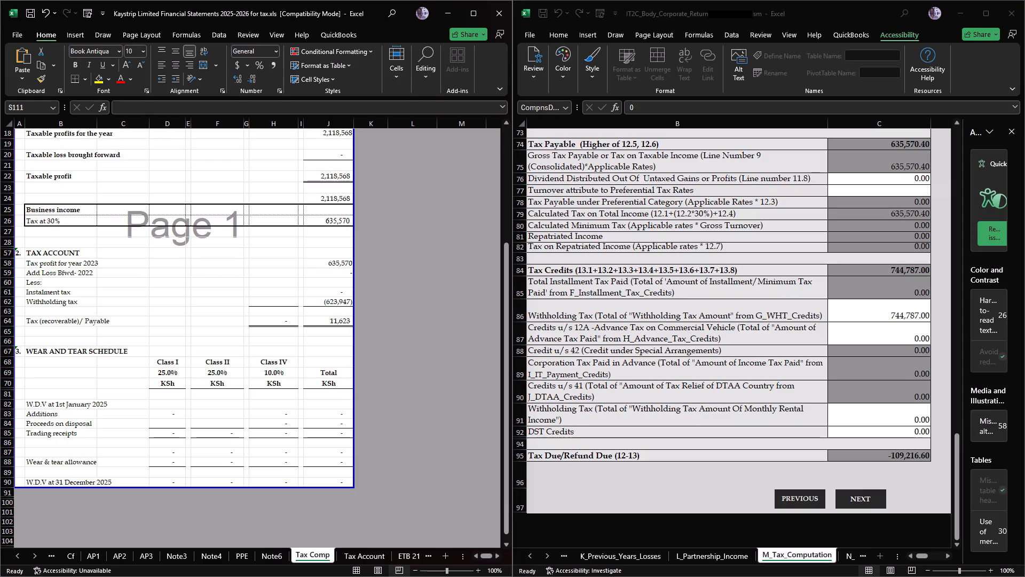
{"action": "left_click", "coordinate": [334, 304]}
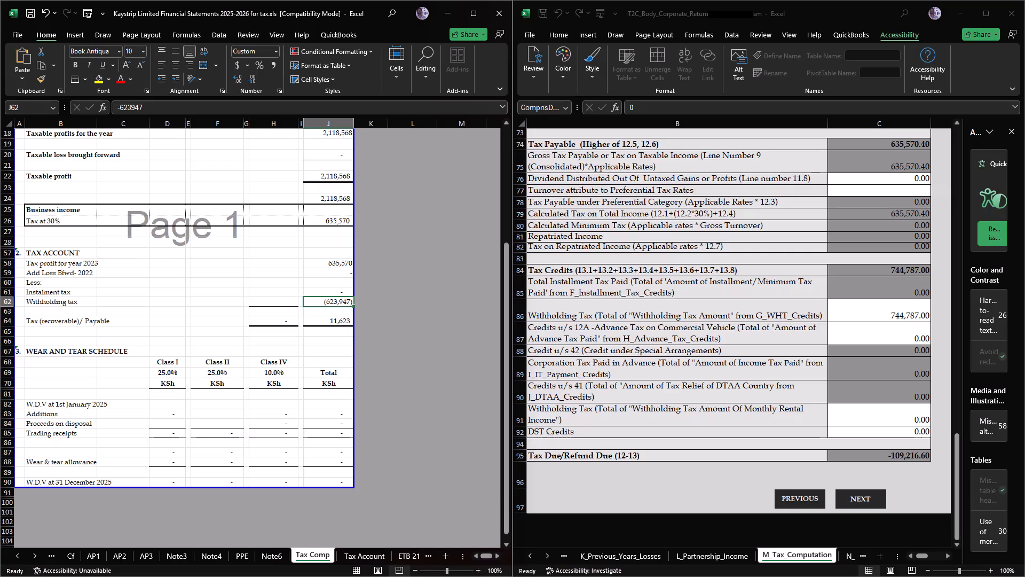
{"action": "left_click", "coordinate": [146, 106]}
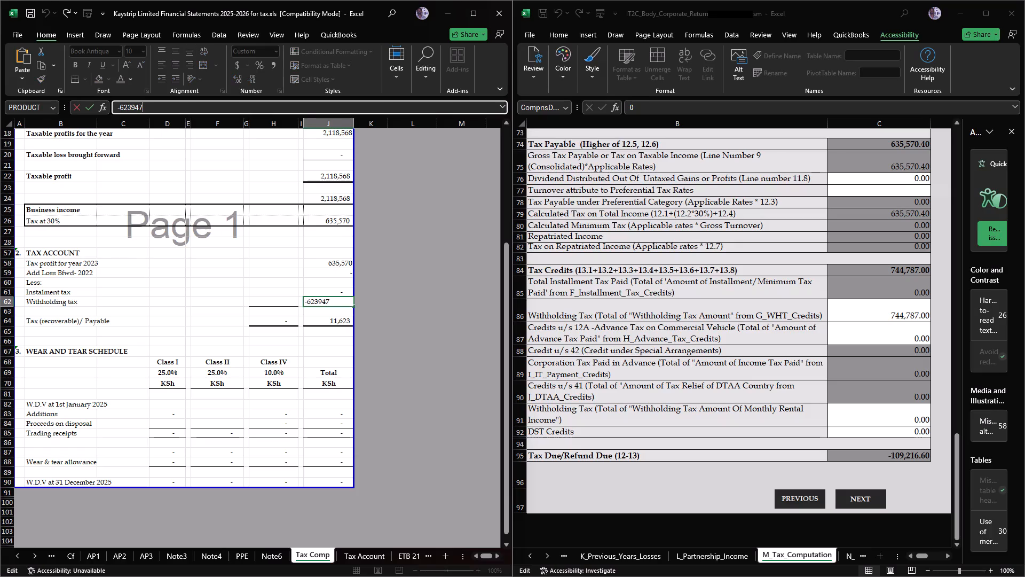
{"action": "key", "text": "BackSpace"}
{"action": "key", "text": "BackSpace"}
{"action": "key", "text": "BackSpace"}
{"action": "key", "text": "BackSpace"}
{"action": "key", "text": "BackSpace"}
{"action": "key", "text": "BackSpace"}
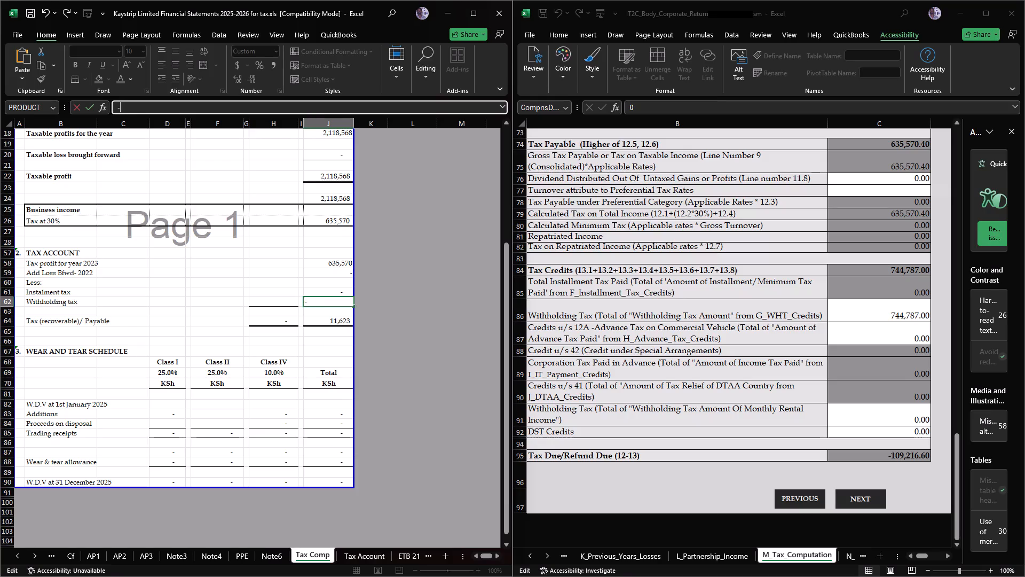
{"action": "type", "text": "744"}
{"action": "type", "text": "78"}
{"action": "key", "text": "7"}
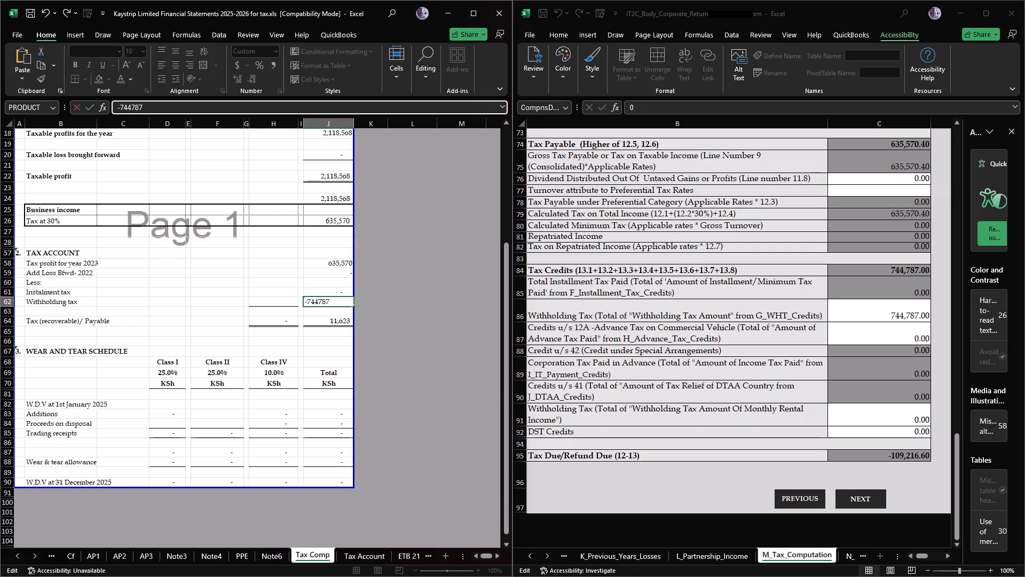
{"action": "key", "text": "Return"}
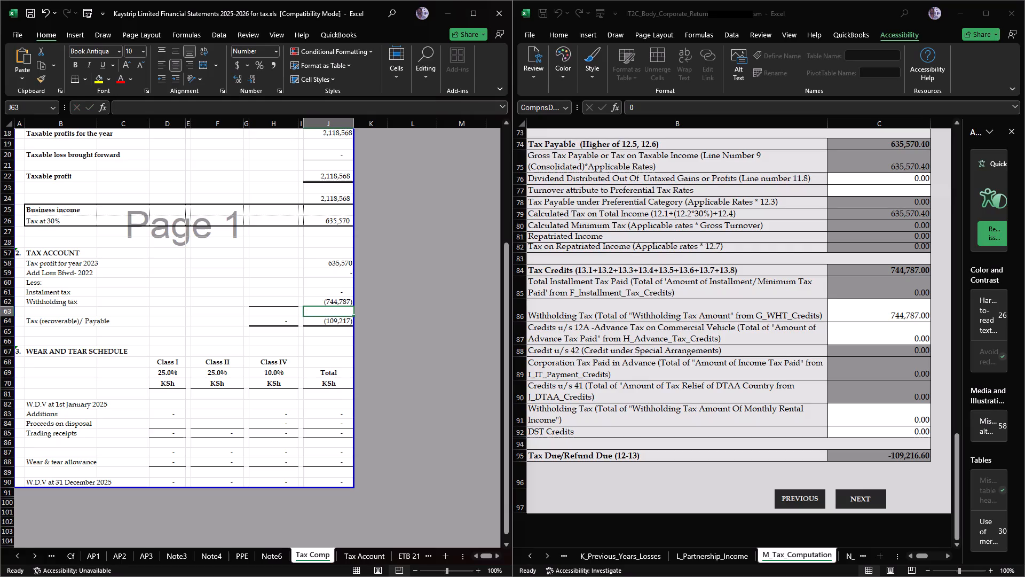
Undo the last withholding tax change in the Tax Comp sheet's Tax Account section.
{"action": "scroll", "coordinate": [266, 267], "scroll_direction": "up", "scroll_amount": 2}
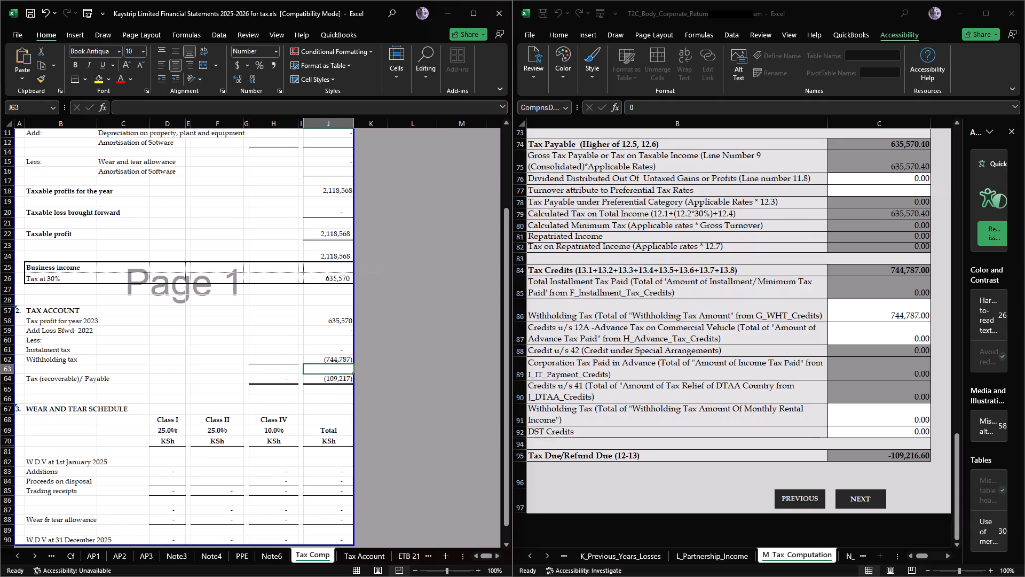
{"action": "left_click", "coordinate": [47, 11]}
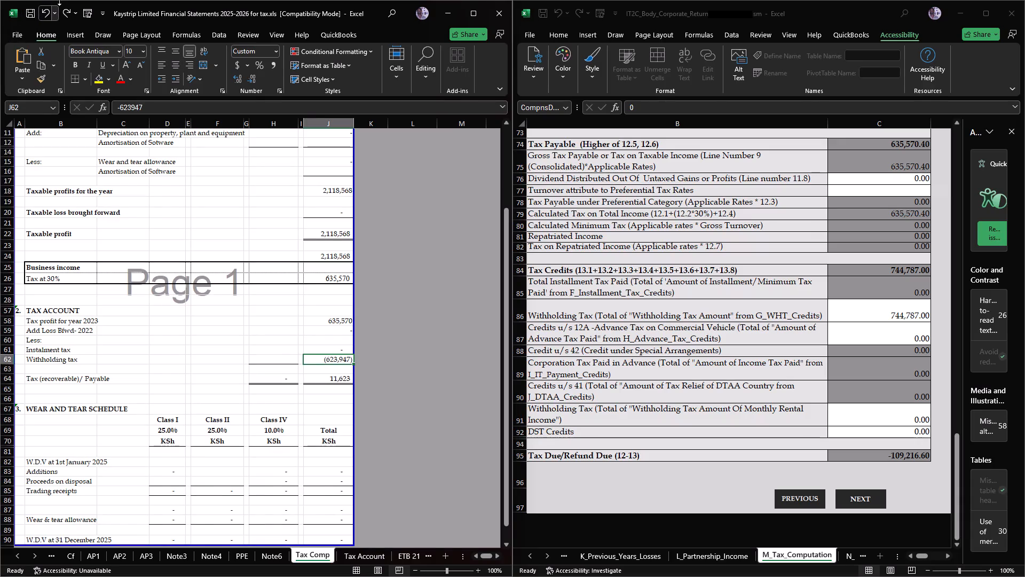
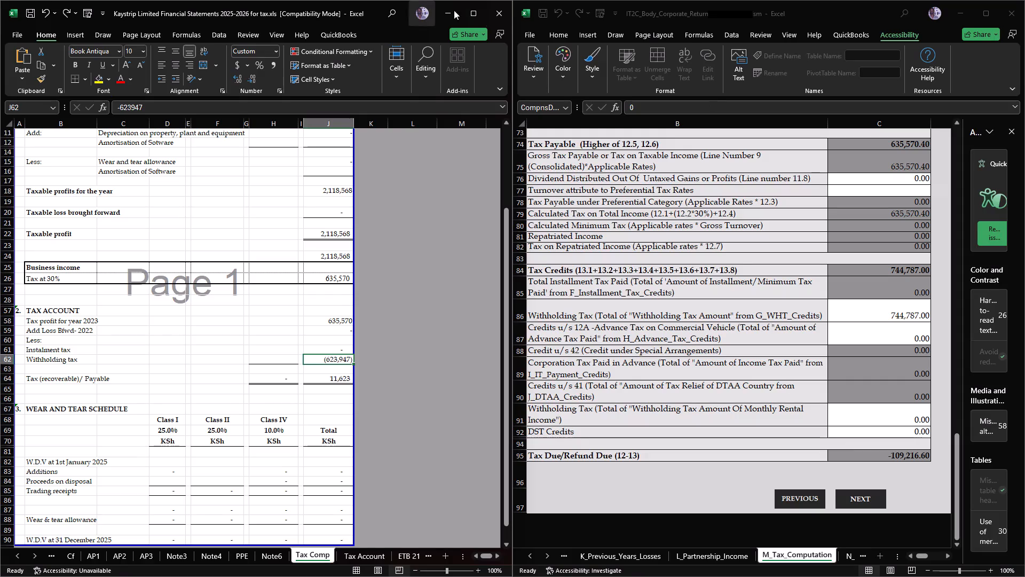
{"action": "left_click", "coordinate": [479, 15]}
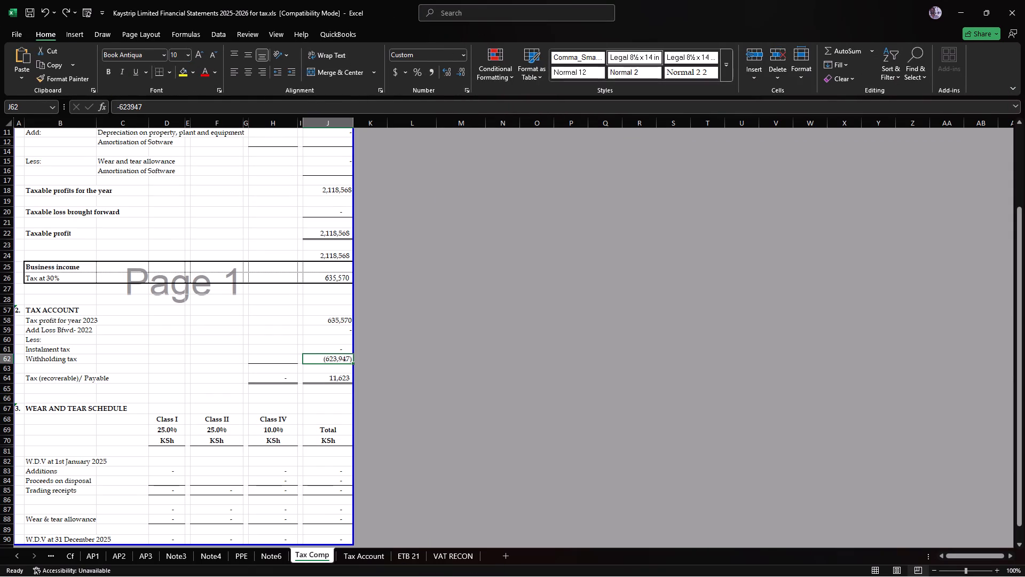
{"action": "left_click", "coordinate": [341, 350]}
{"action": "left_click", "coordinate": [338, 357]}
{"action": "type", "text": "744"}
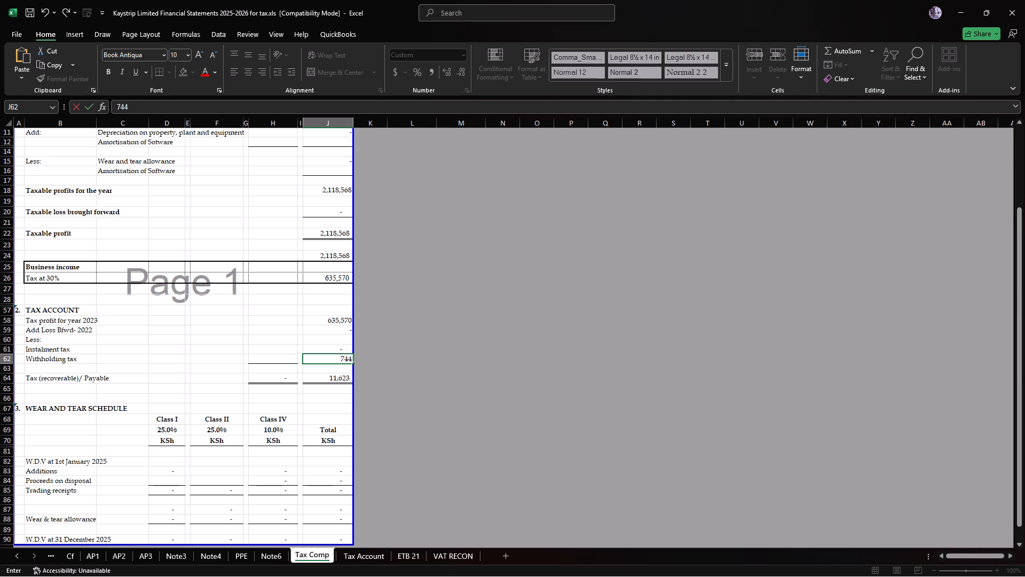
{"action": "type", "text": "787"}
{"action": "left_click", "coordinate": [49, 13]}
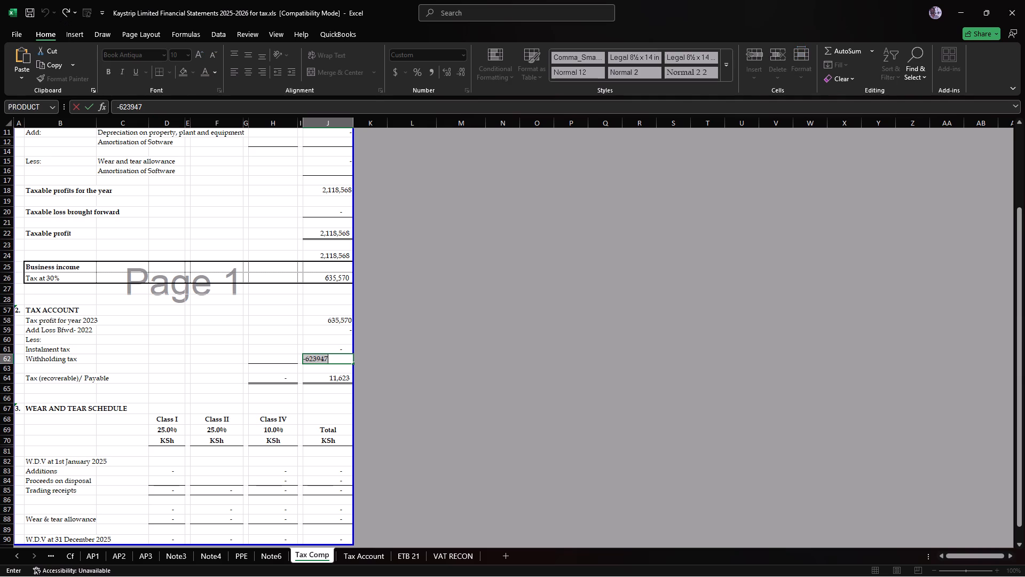
Set the withholding tax in the Tax Comp sheet's Tax Account section to -744787.
{"action": "left_click", "coordinate": [140, 105]}
{"action": "left_click", "coordinate": [144, 106]}
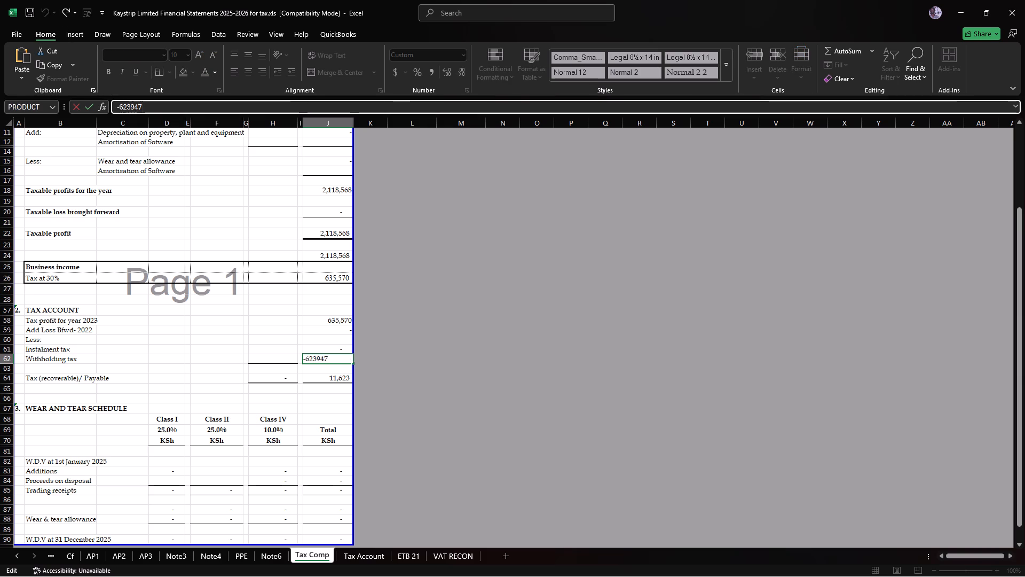
{"action": "key", "text": "BackSpace"}
{"action": "key", "text": "BackSpace"}
{"action": "key", "text": "BackSpace"}
{"action": "key", "text": "BackSpace"}
{"action": "key", "text": "BackSpace"}
{"action": "key", "text": "BackSpace"}
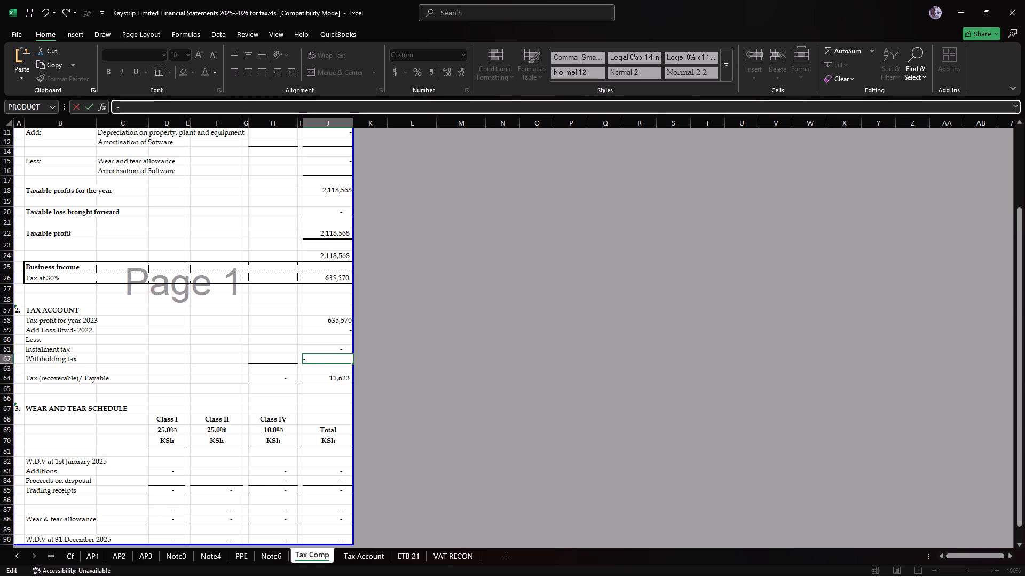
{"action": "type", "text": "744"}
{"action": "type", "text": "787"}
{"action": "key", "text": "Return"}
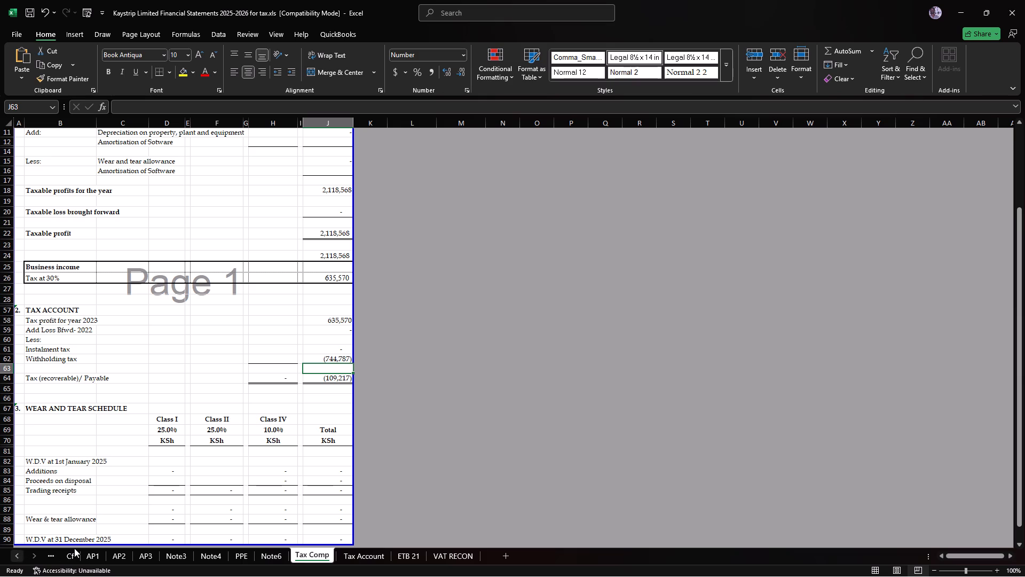
Open the Salaries debit amount in the ETB 21 sheet's trial balance for editing.
{"action": "left_click", "coordinate": [405, 556]}
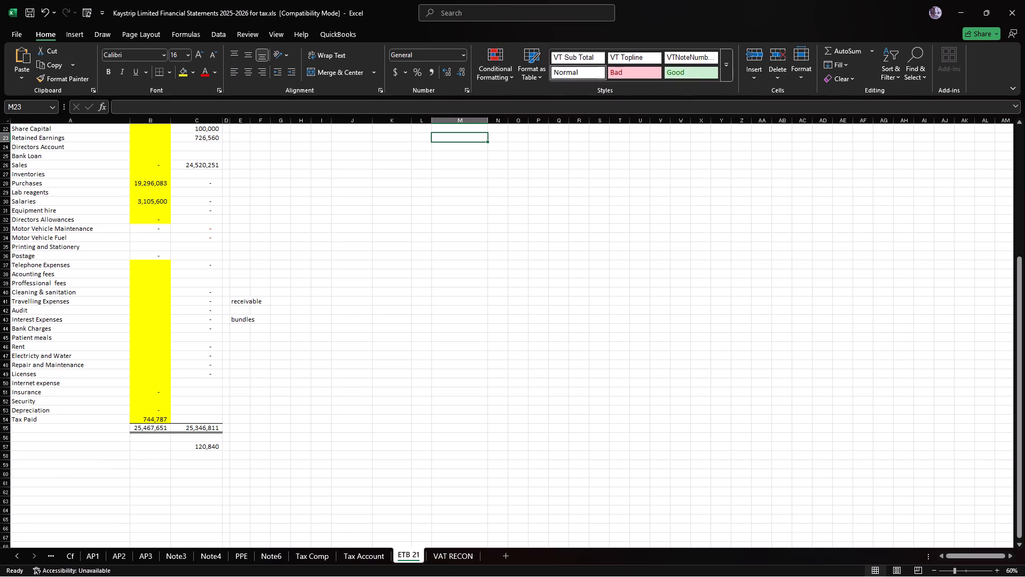
{"action": "scroll", "coordinate": [174, 336], "scroll_direction": "up", "scroll_amount": 8}
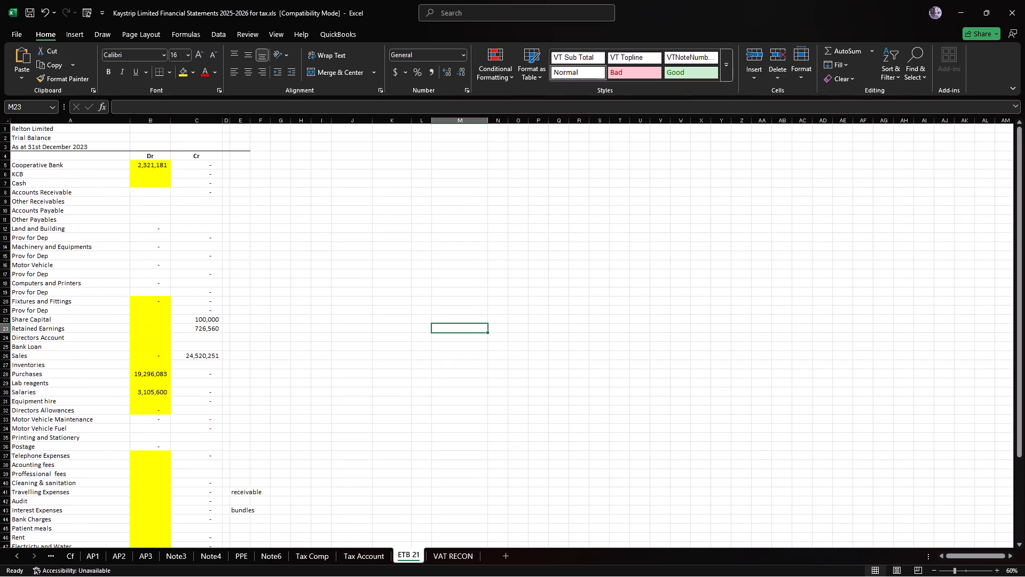
{"action": "left_click", "coordinate": [160, 391]}
{"action": "left_click", "coordinate": [160, 108]}
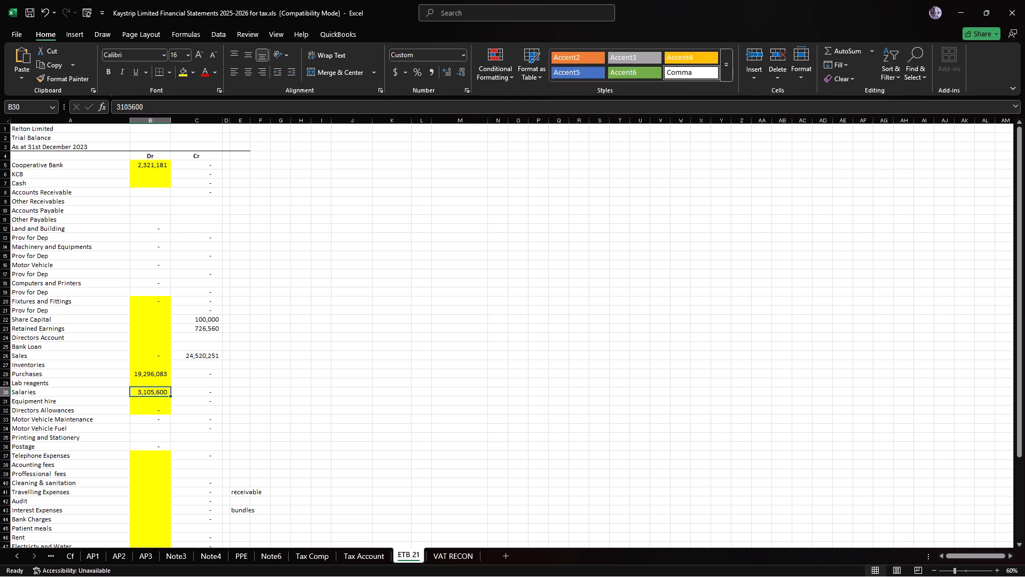
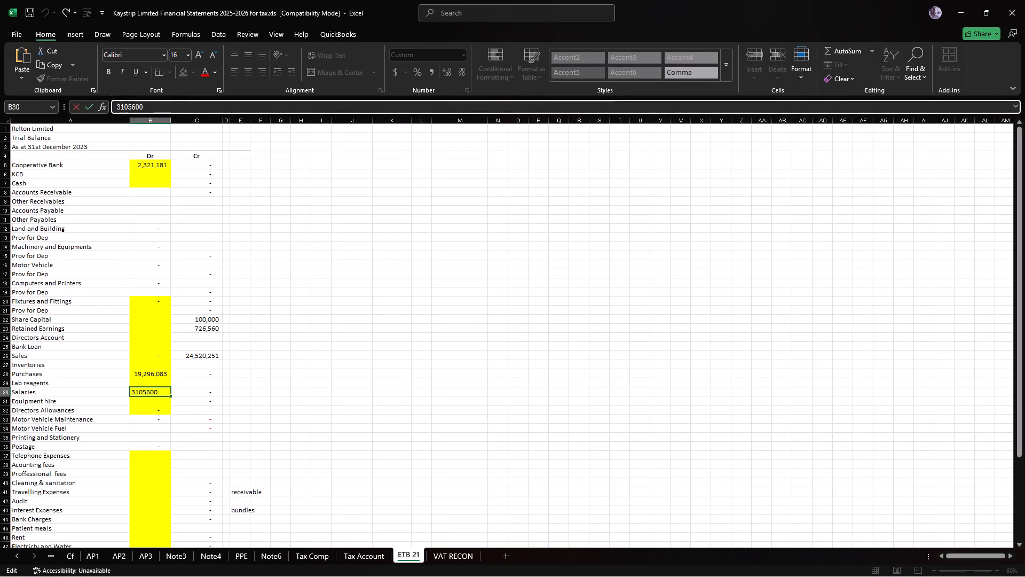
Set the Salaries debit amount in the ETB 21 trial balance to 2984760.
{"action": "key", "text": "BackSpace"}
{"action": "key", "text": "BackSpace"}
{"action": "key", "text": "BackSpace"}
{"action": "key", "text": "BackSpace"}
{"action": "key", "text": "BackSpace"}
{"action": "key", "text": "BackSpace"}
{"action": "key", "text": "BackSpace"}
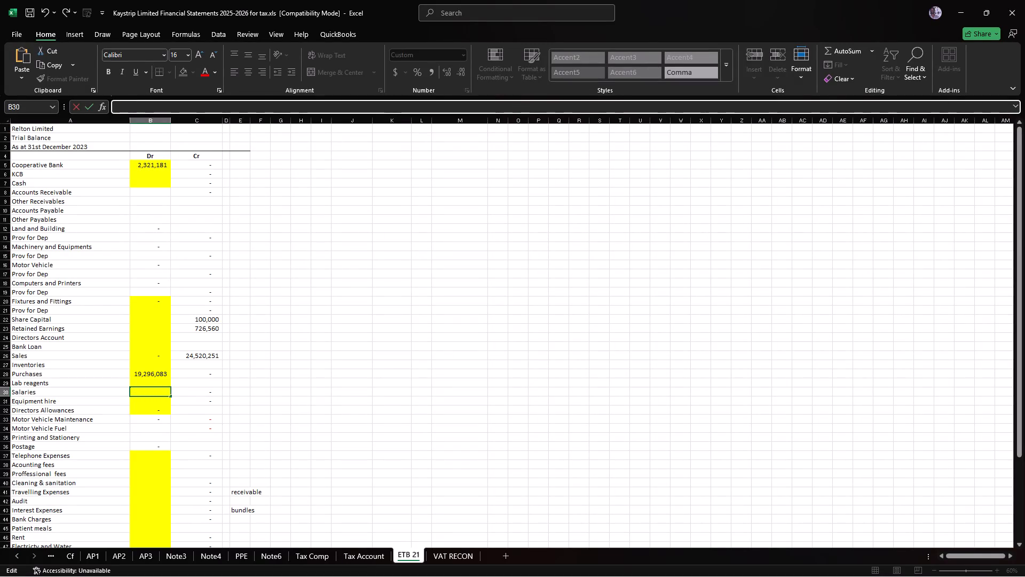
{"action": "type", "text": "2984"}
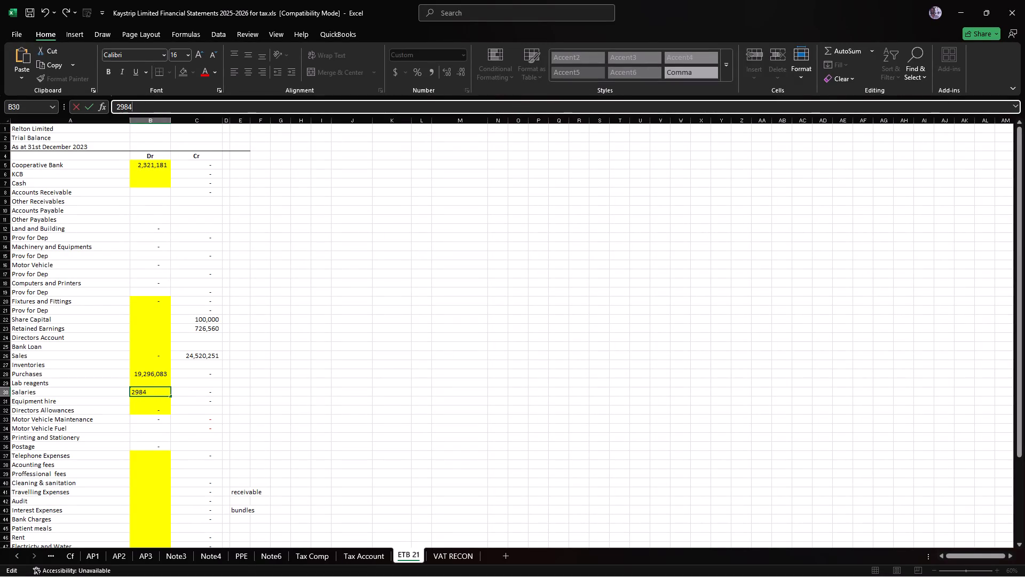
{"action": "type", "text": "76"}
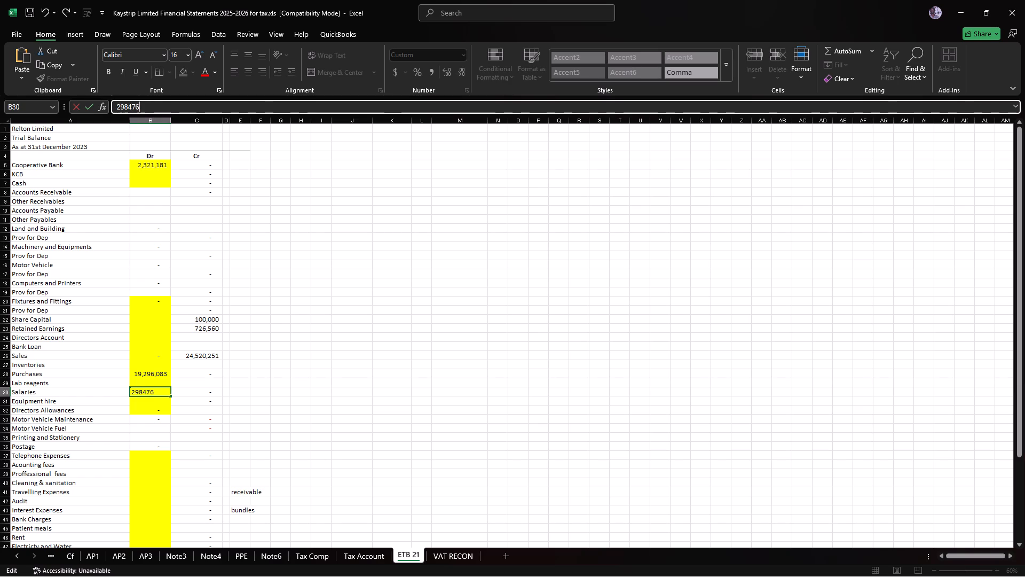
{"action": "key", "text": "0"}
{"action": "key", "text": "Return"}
Check the trial balance totals in ETB 21 and review the 2025-2026 statement of financial position on the BS sheet.
{"action": "scroll", "coordinate": [195, 222], "scroll_direction": "down", "scroll_amount": 3}
{"action": "scroll", "coordinate": [211, 267], "scroll_direction": "down", "scroll_amount": 2}
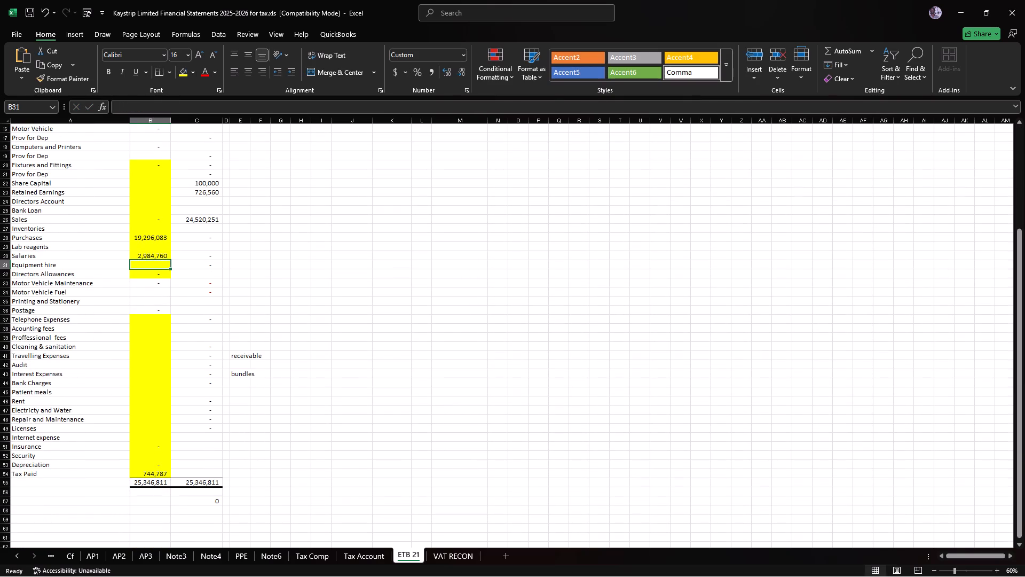
{"action": "triple_click", "coordinate": [20, 552]}
{"action": "double_click", "coordinate": [20, 552]}
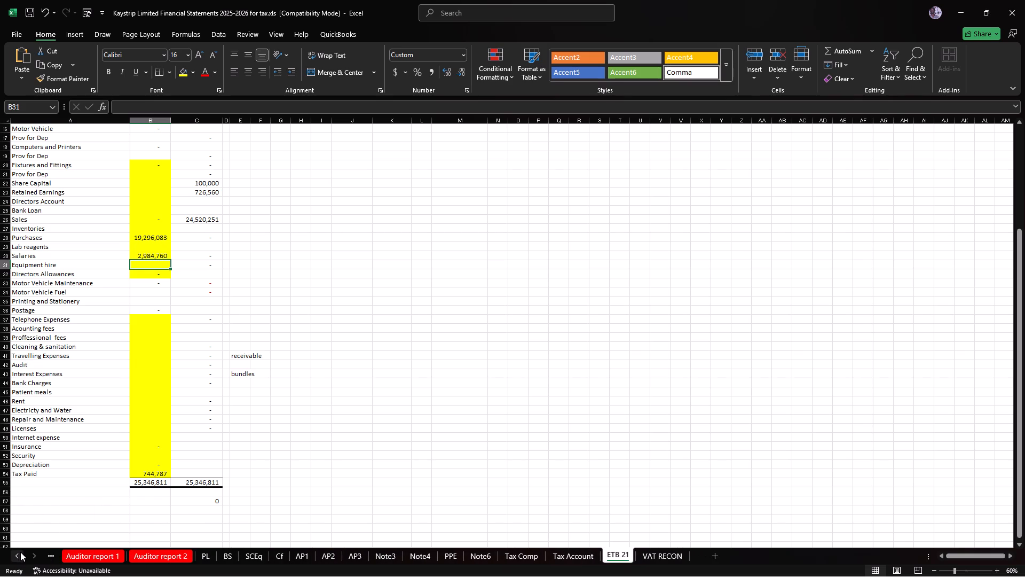
{"action": "left_click", "coordinate": [230, 552]}
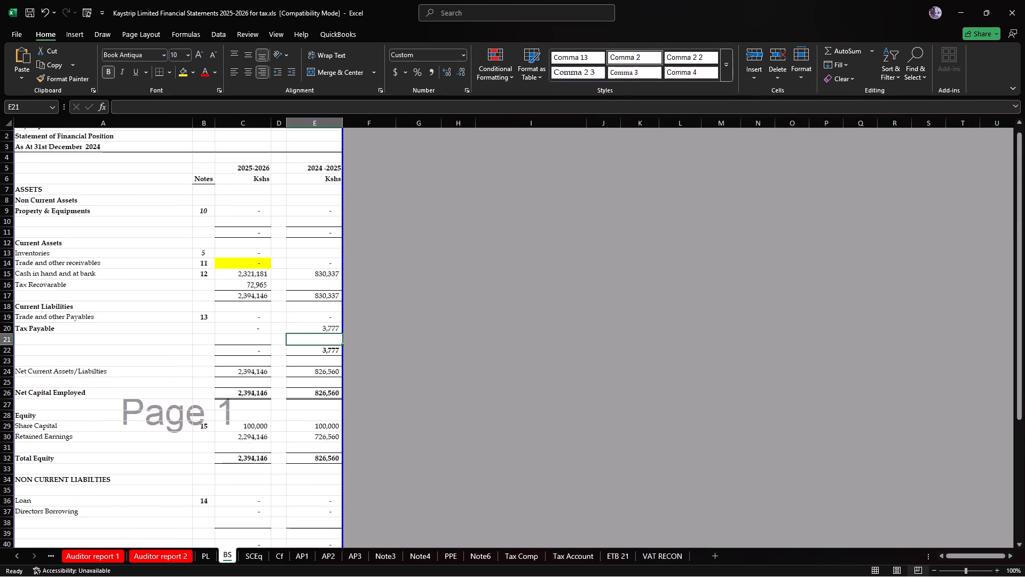
{"action": "scroll", "coordinate": [251, 497], "scroll_direction": "down", "scroll_amount": 8}
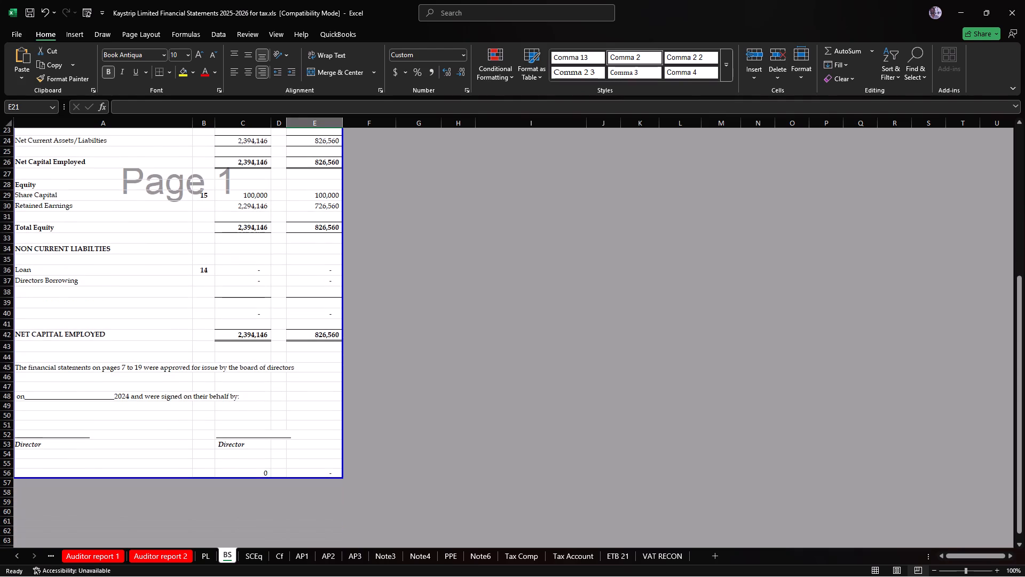
{"action": "scroll", "coordinate": [252, 497], "scroll_direction": "up", "scroll_amount": 4}
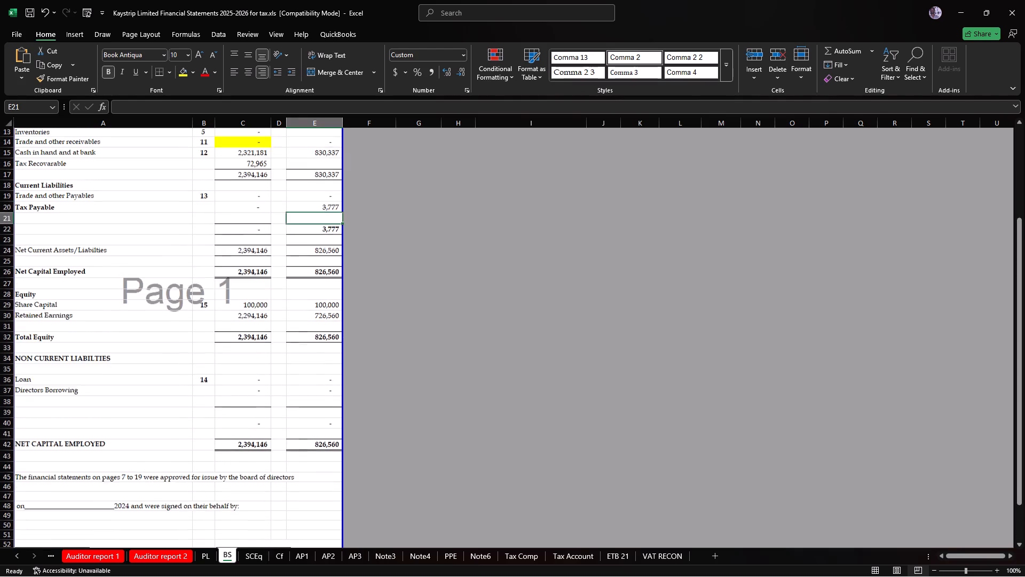
{"action": "scroll", "coordinate": [252, 497], "scroll_direction": "up", "scroll_amount": 3}
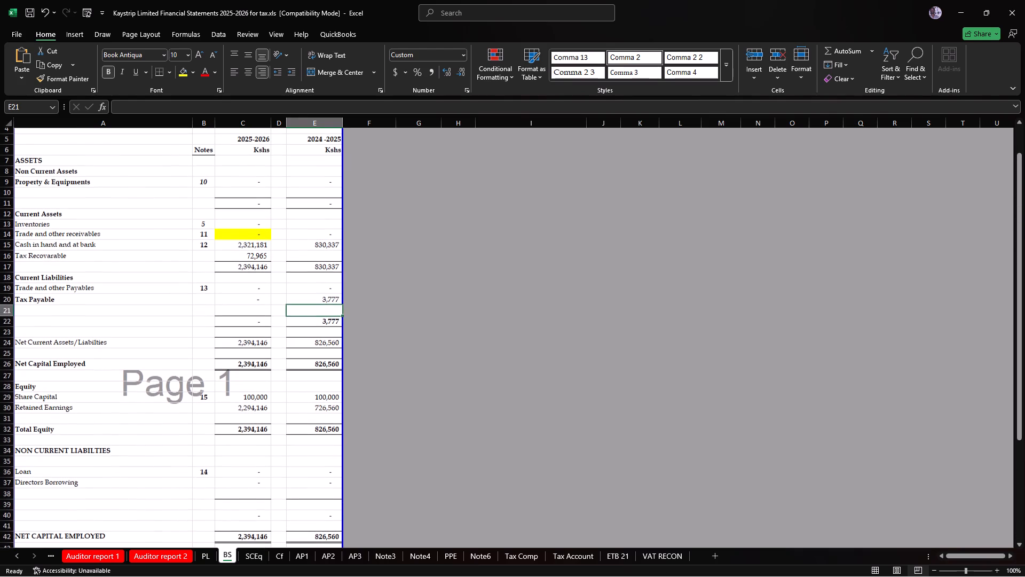
{"action": "scroll", "coordinate": [252, 497], "scroll_direction": "up", "scroll_amount": 1}
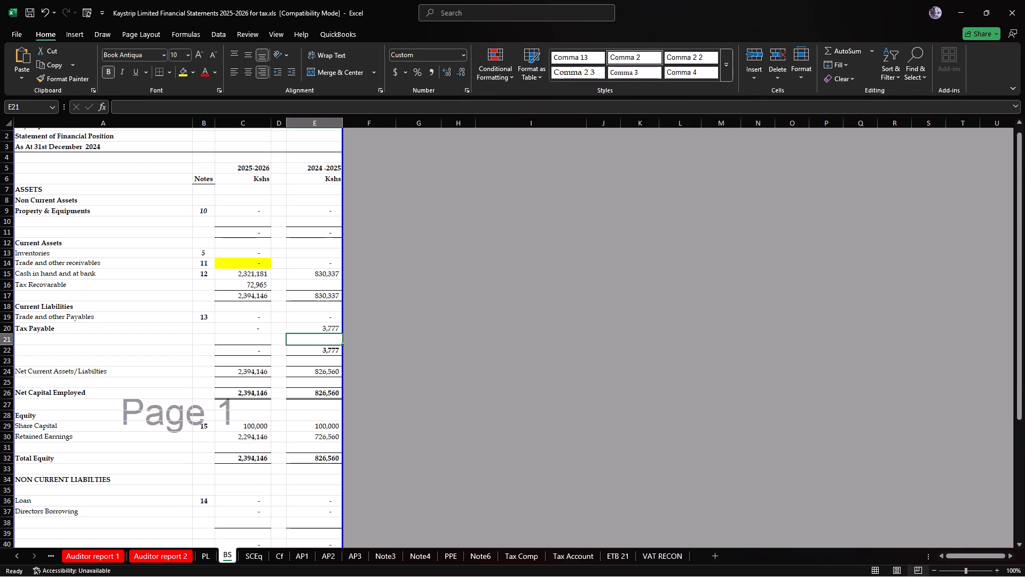
Trace the 2025-2026 Tax Recoverable figure from the BS sheet through the Tax Account, Tax Comp and PL sheets.
{"action": "left_click", "coordinate": [242, 287]}
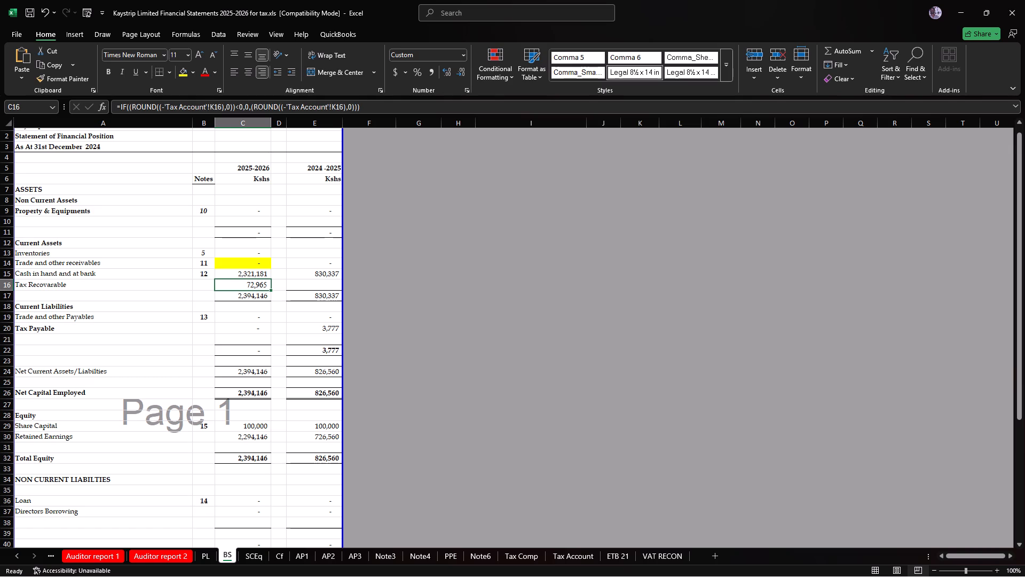
{"action": "left_click", "coordinate": [578, 553]}
{"action": "left_click", "coordinate": [523, 555]}
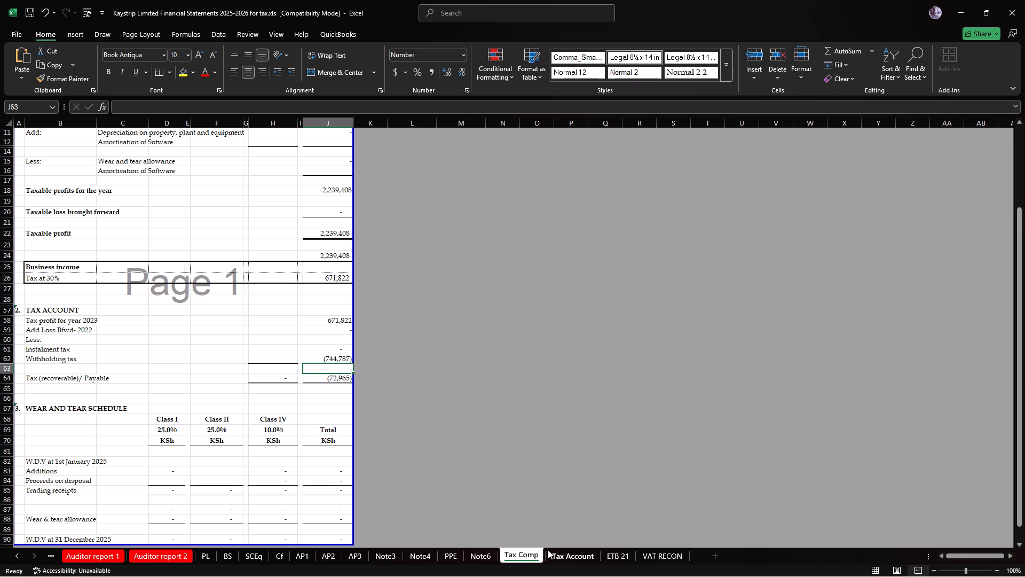
{"action": "left_click", "coordinate": [342, 357]}
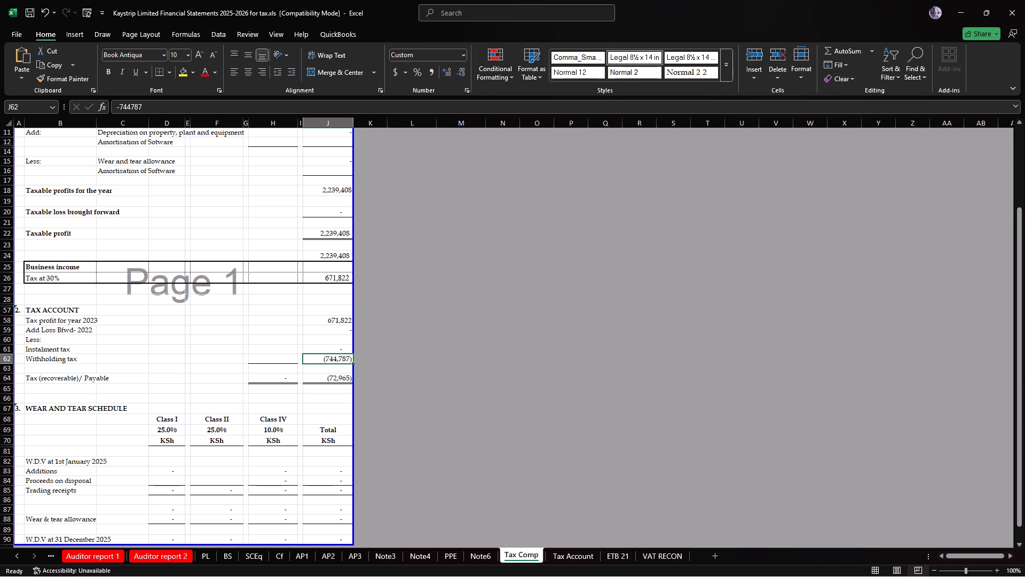
{"action": "left_click", "coordinate": [211, 557]}
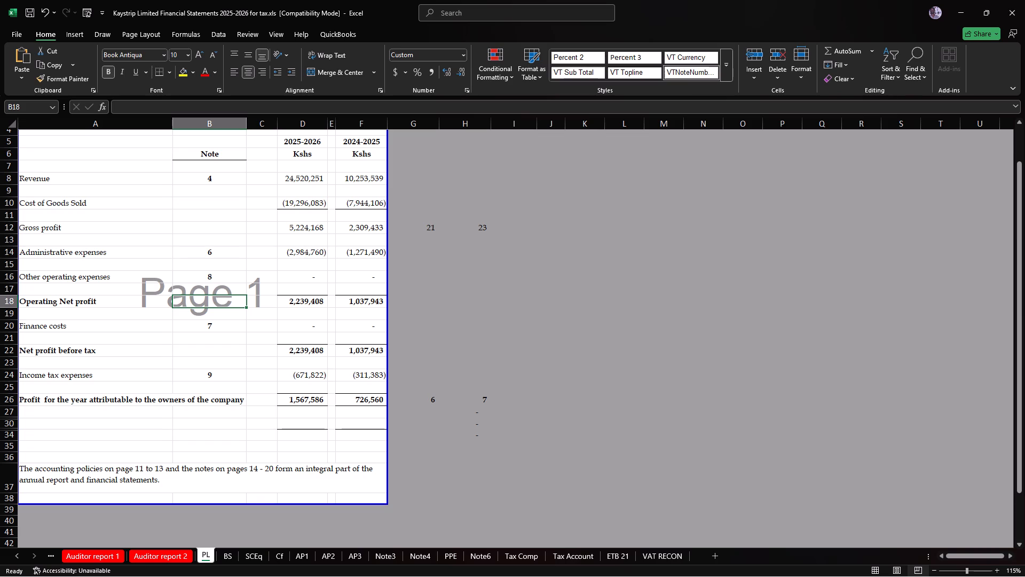
{"action": "left_click", "coordinate": [225, 556]}
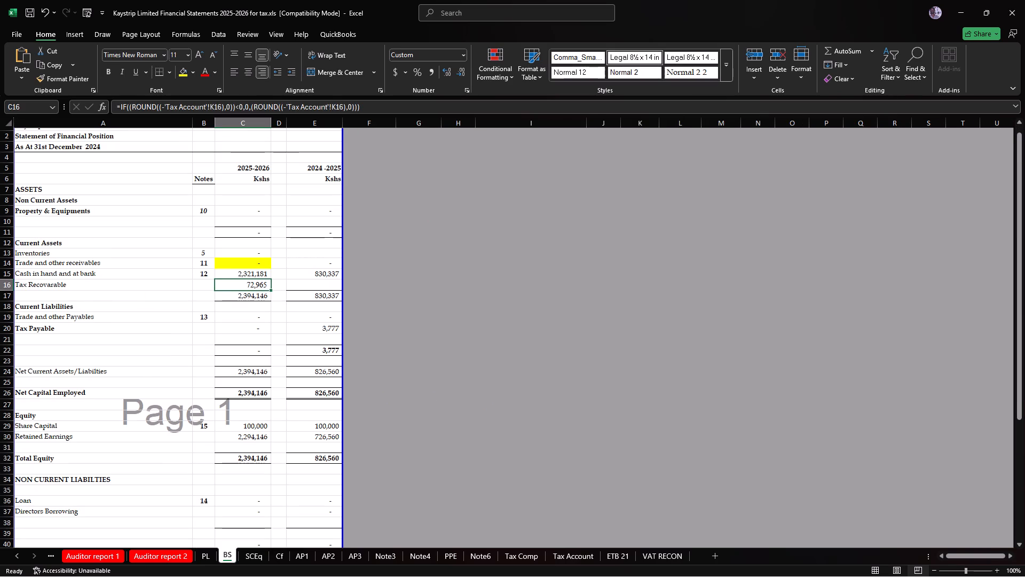
Inspect the sources of Retained Earnings, Sales, Salaries and Purchases in ETB 21, and the tax profit and 30% tax formulas in Tax Comp.
{"action": "left_click", "coordinate": [615, 556]}
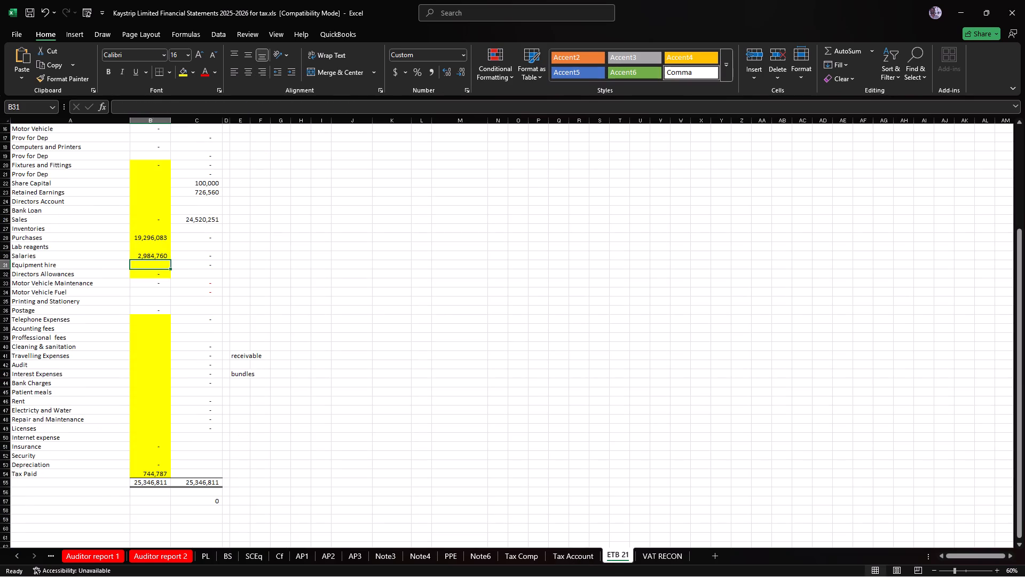
{"action": "scroll", "coordinate": [295, 345], "scroll_direction": "up", "scroll_amount": 3}
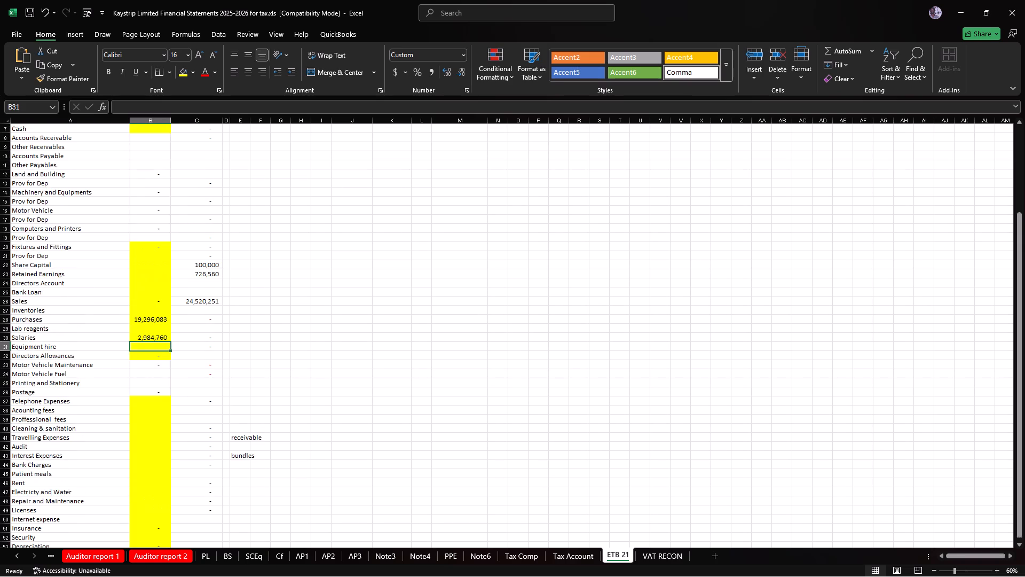
{"action": "scroll", "coordinate": [292, 301], "scroll_direction": "up", "scroll_amount": 4}
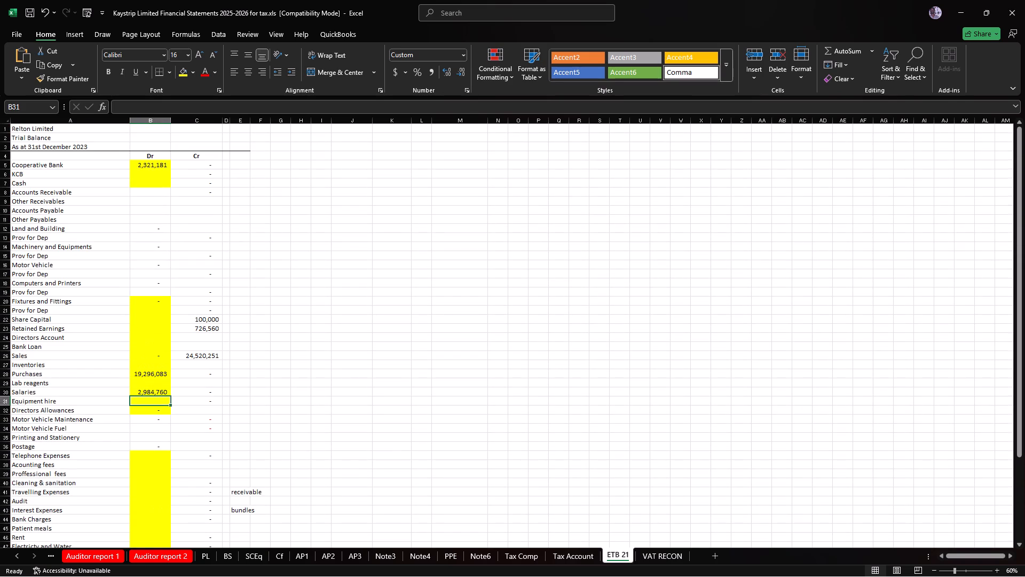
{"action": "left_click", "coordinate": [199, 328]}
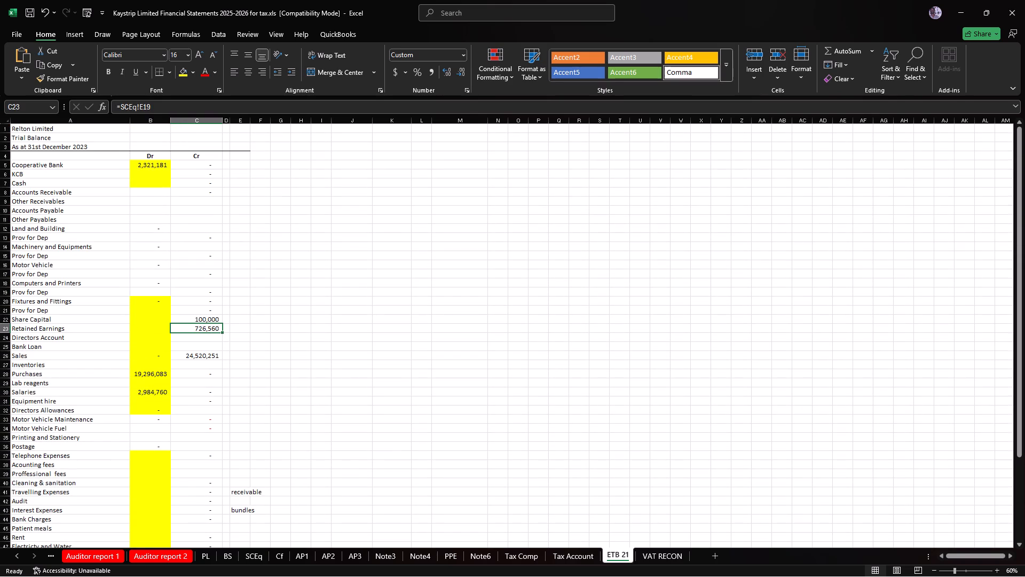
{"action": "left_click", "coordinate": [198, 358]}
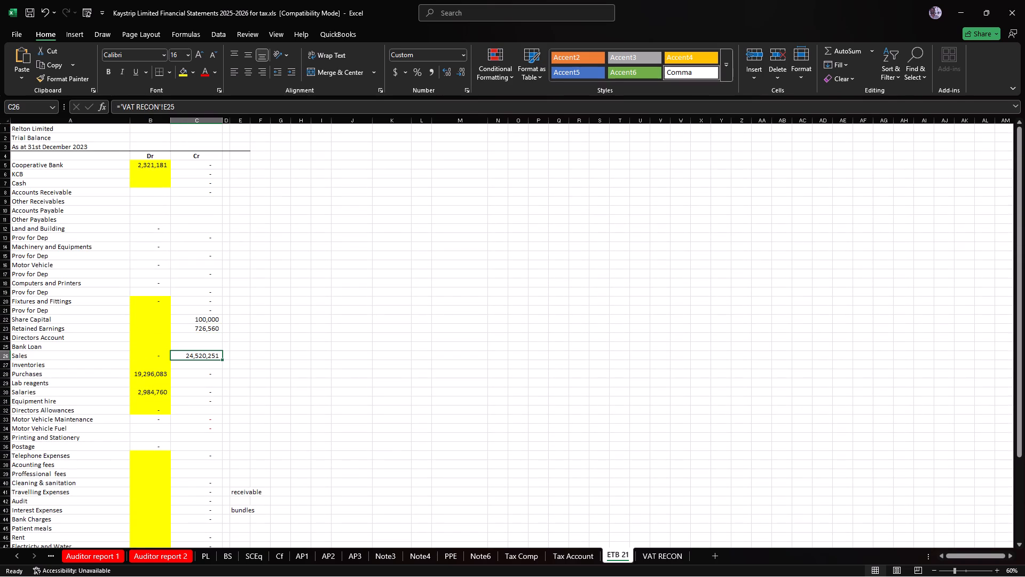
{"action": "scroll", "coordinate": [275, 354], "scroll_direction": "down", "scroll_amount": 1}
{"action": "left_click", "coordinate": [149, 365]}
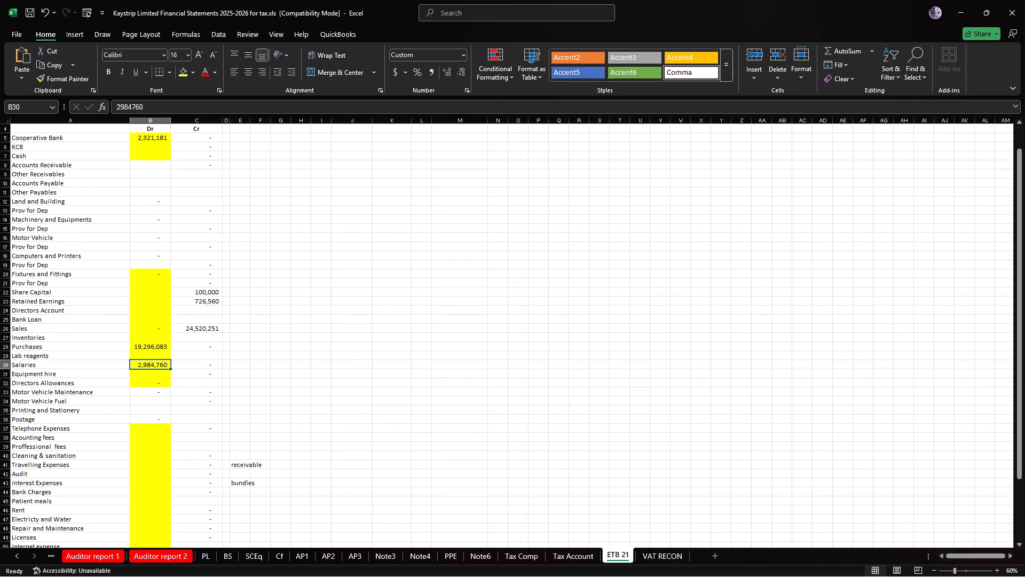
{"action": "left_click", "coordinate": [156, 345]}
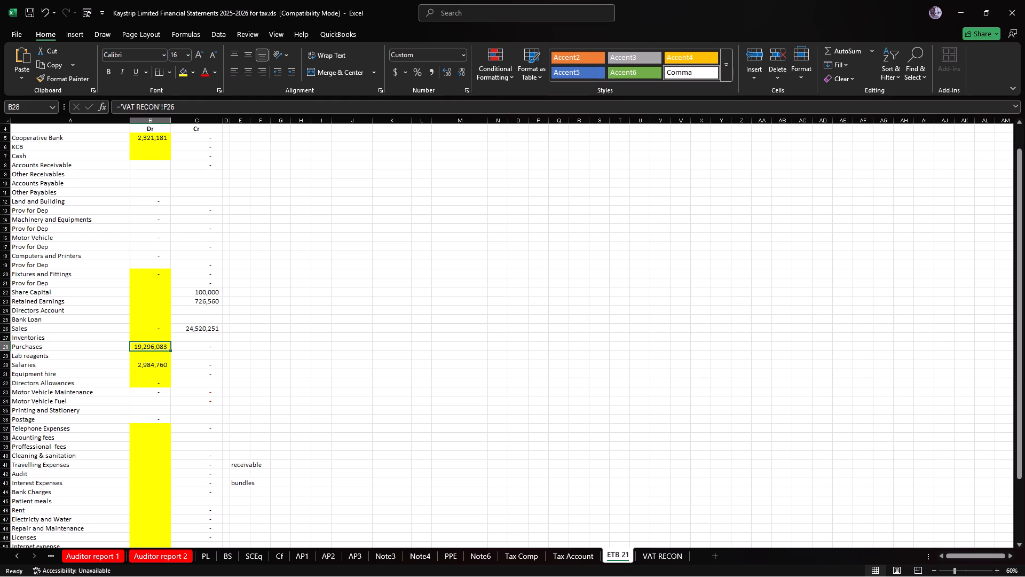
{"action": "left_click", "coordinate": [516, 557]}
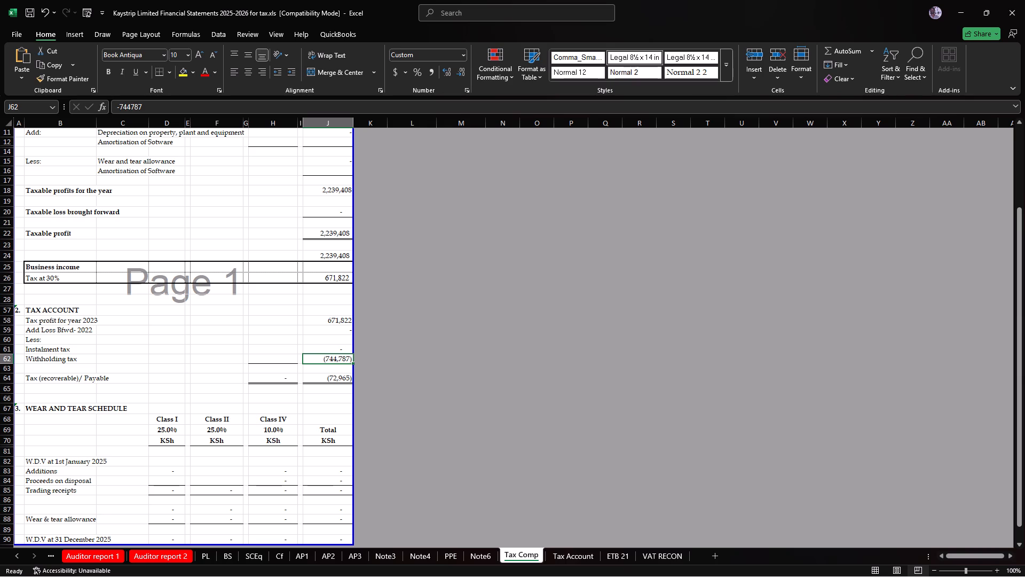
{"action": "left_click", "coordinate": [338, 321]}
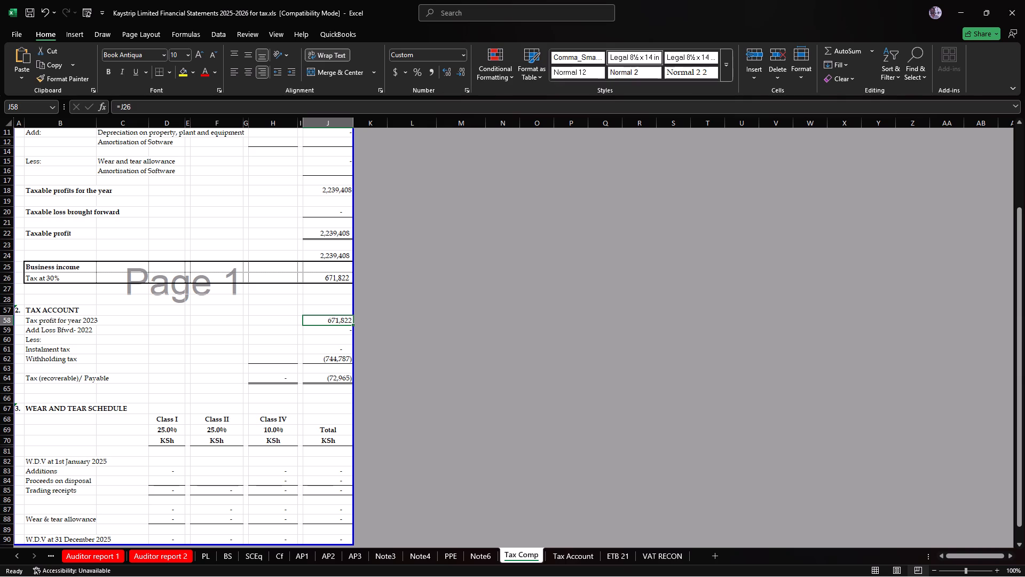
{"action": "left_click", "coordinate": [335, 281]}
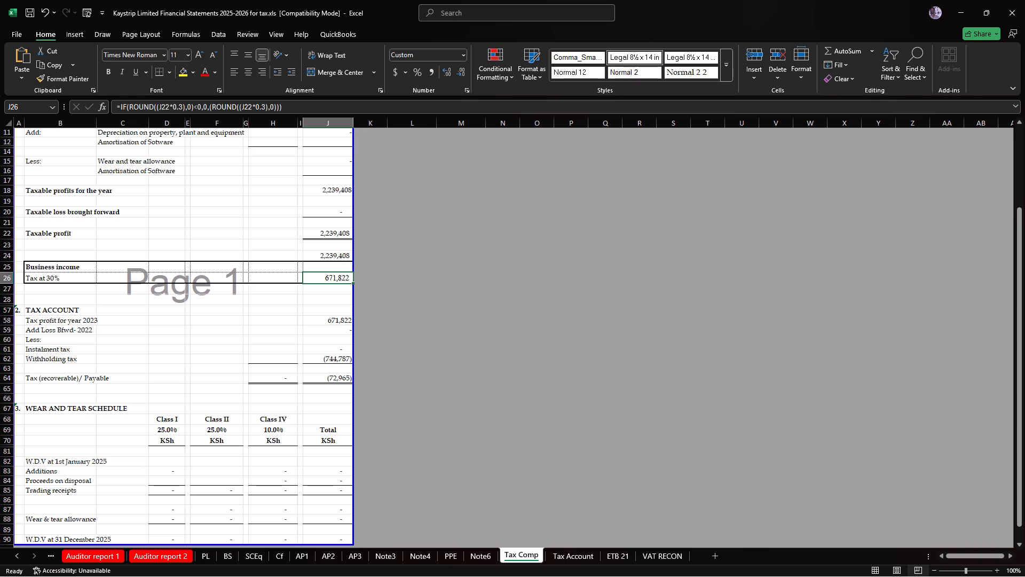
Close the Kaystrip 2025-2026 financial statements workbook without saving, and reopen it maximized from Downloads with its external links updated.
{"action": "left_click", "coordinate": [1024, 0]}
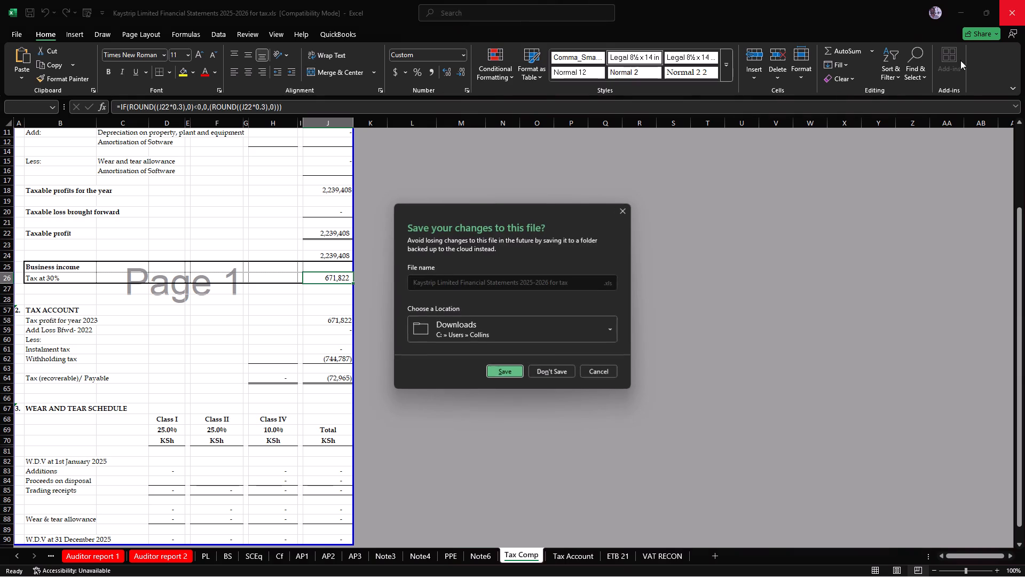
{"action": "left_click", "coordinate": [553, 368]}
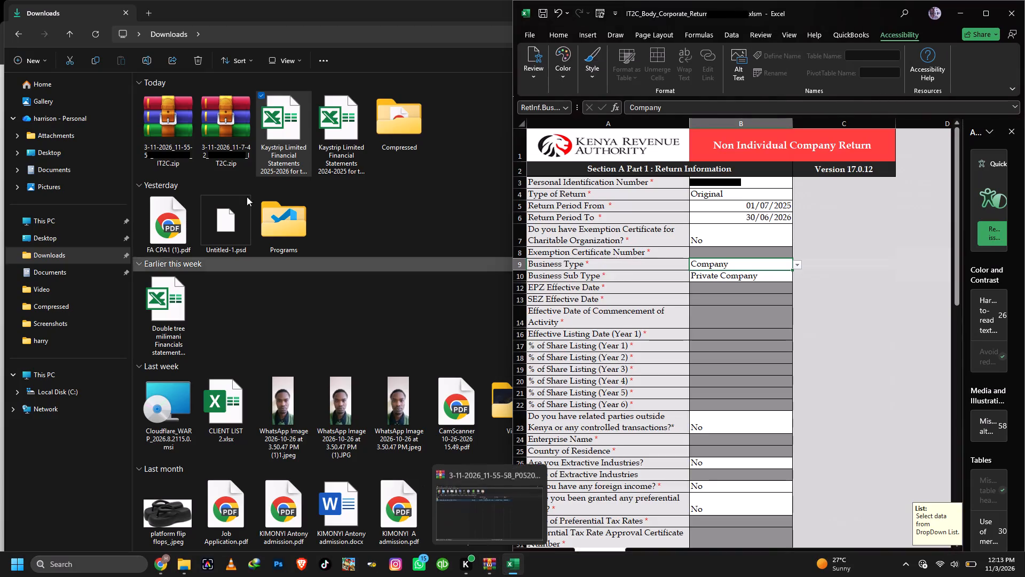
{"action": "double_click", "coordinate": [295, 112]}
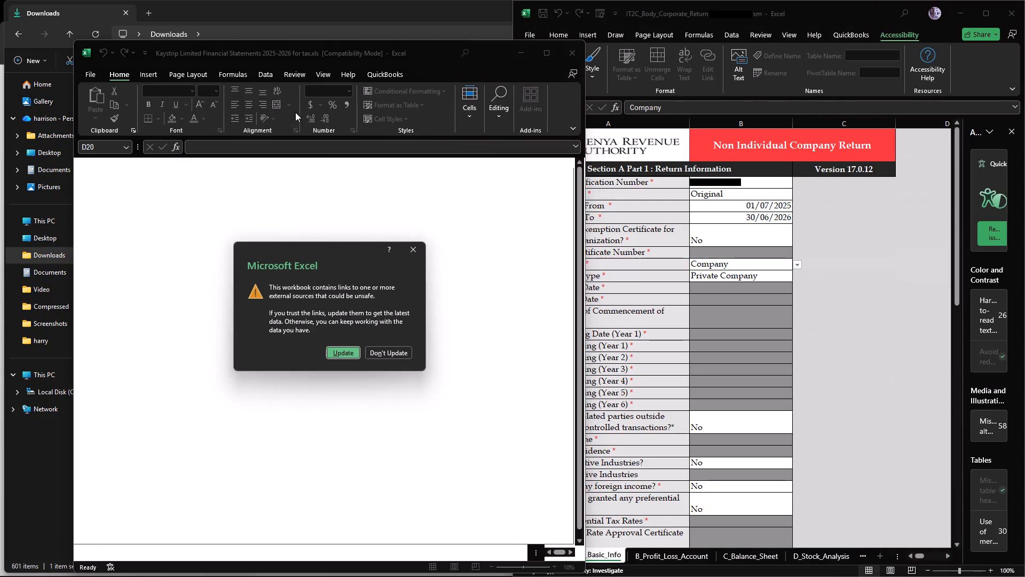
{"action": "left_click", "coordinate": [349, 350]}
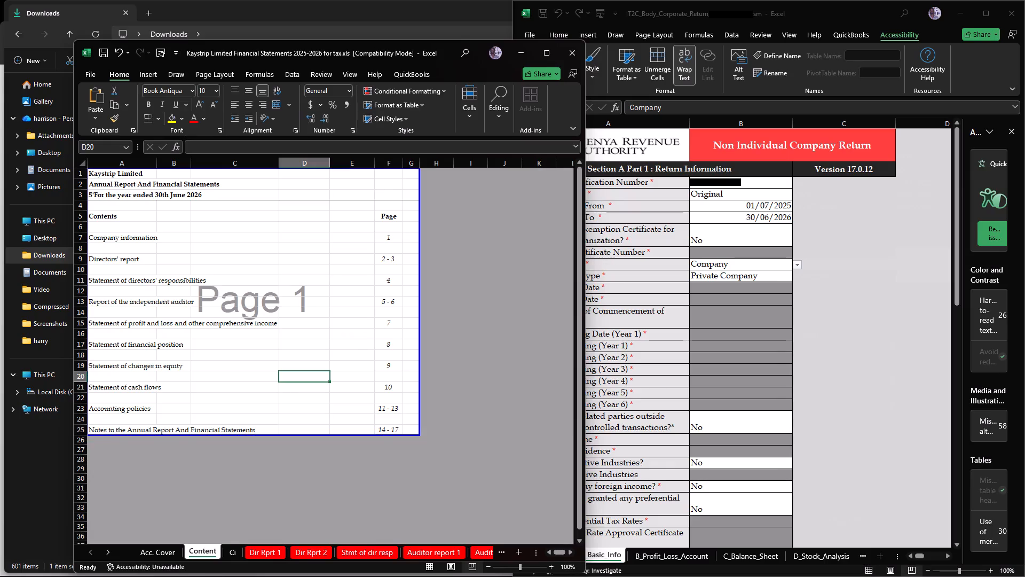
{"action": "left_click", "coordinate": [544, 46]}
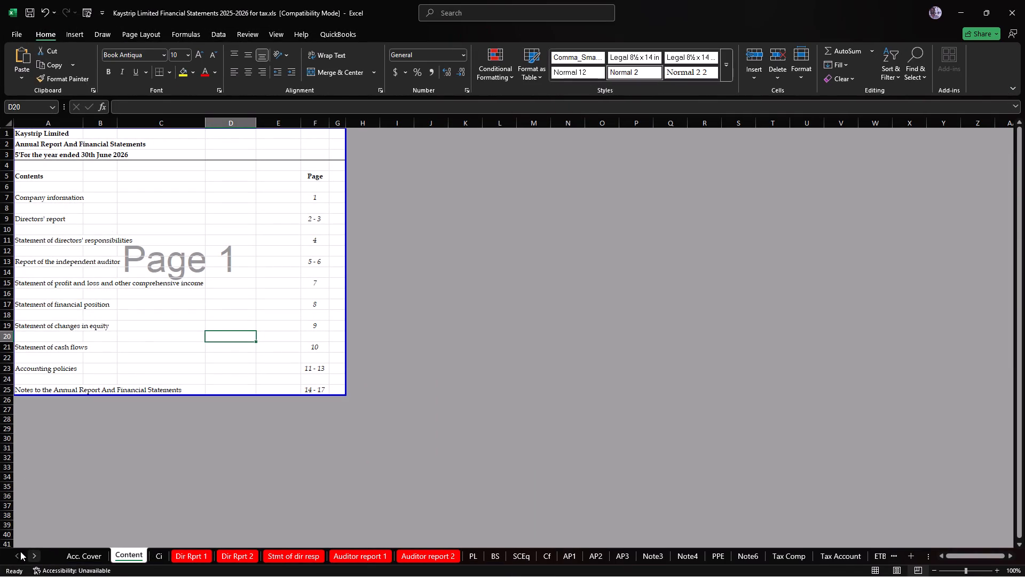
Review the reopened workbook's profit and loss, balance sheet, Tax Account and Tax Comp figures.
{"action": "left_click", "coordinate": [479, 557]}
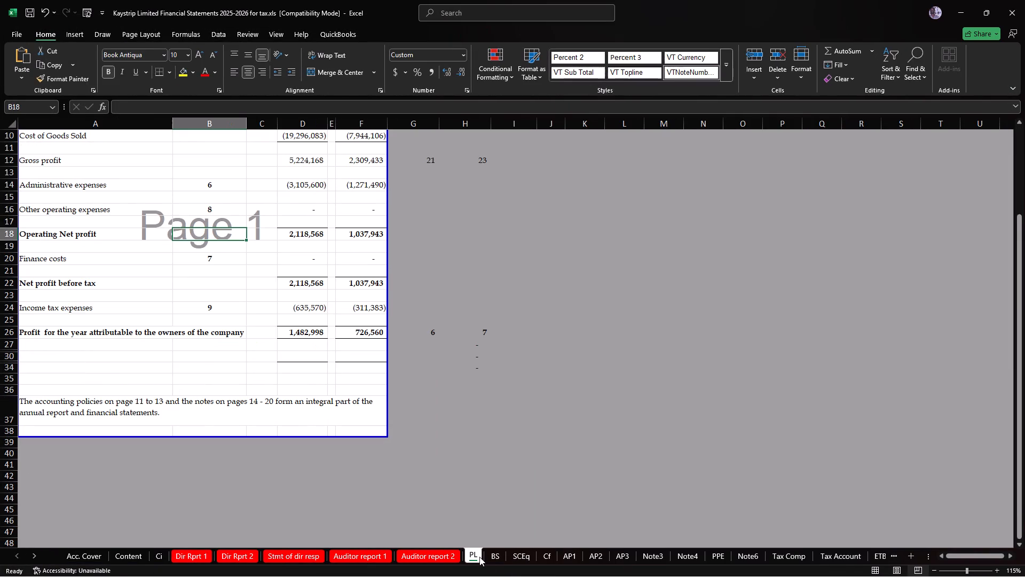
{"action": "left_click", "coordinate": [498, 557]}
{"action": "scroll", "coordinate": [419, 368], "scroll_direction": "up", "scroll_amount": 2}
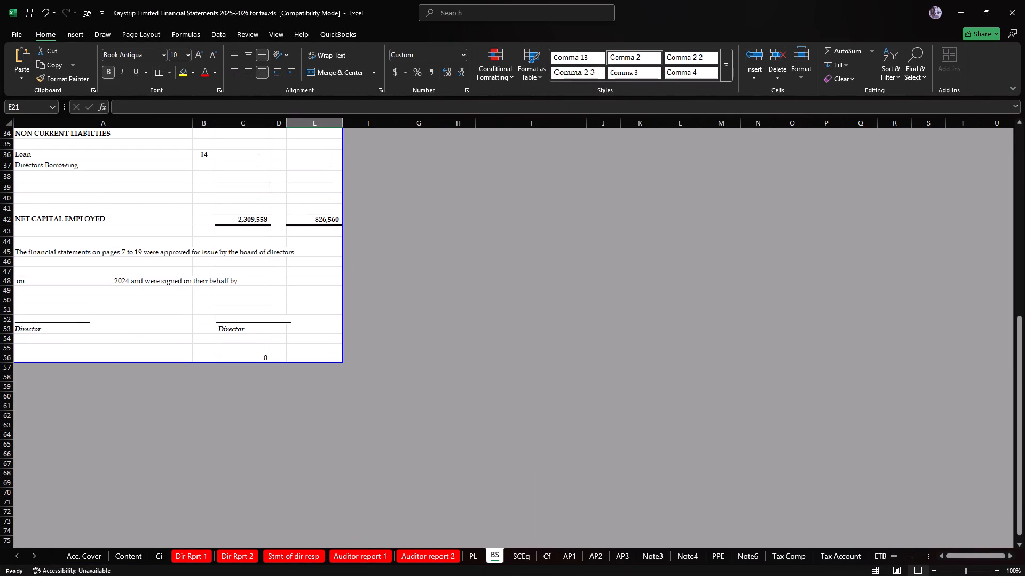
{"action": "scroll", "coordinate": [419, 368], "scroll_direction": "up", "scroll_amount": 6}
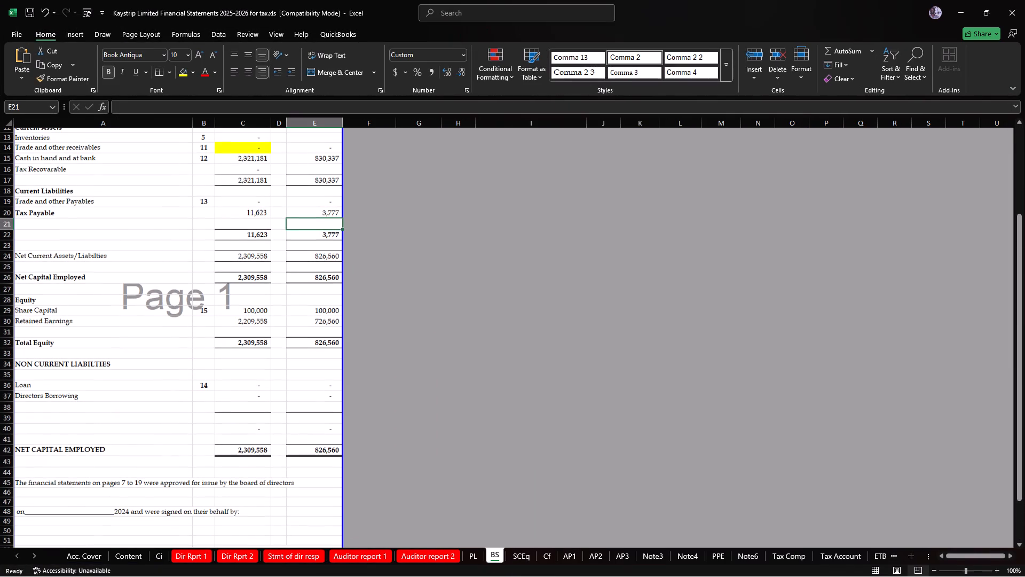
{"action": "left_click", "coordinate": [856, 556]}
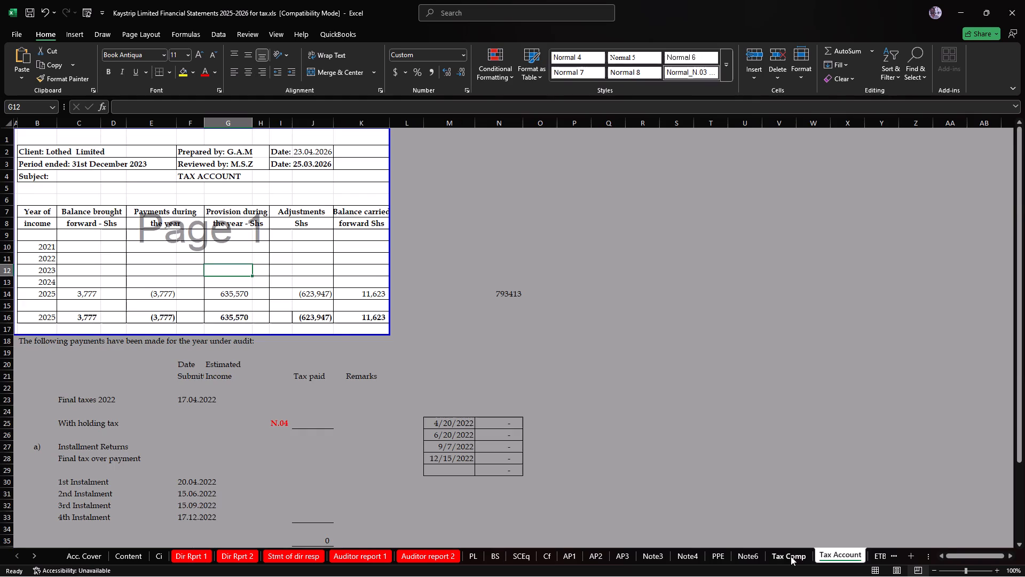
{"action": "left_click", "coordinate": [791, 556]}
{"action": "scroll", "coordinate": [577, 445], "scroll_direction": "up", "scroll_amount": 3}
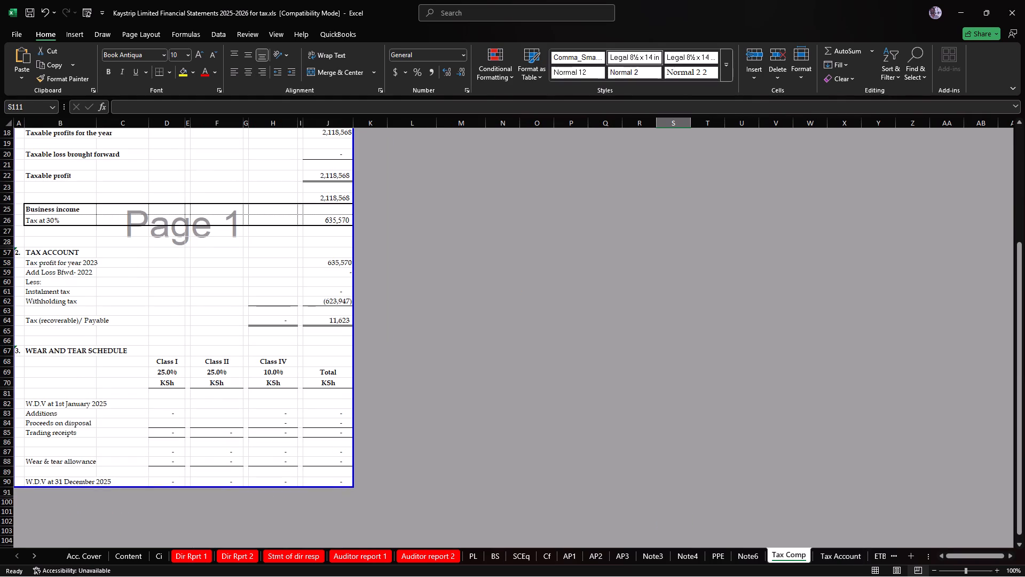
{"action": "scroll", "coordinate": [577, 445], "scroll_direction": "up", "scroll_amount": 1}
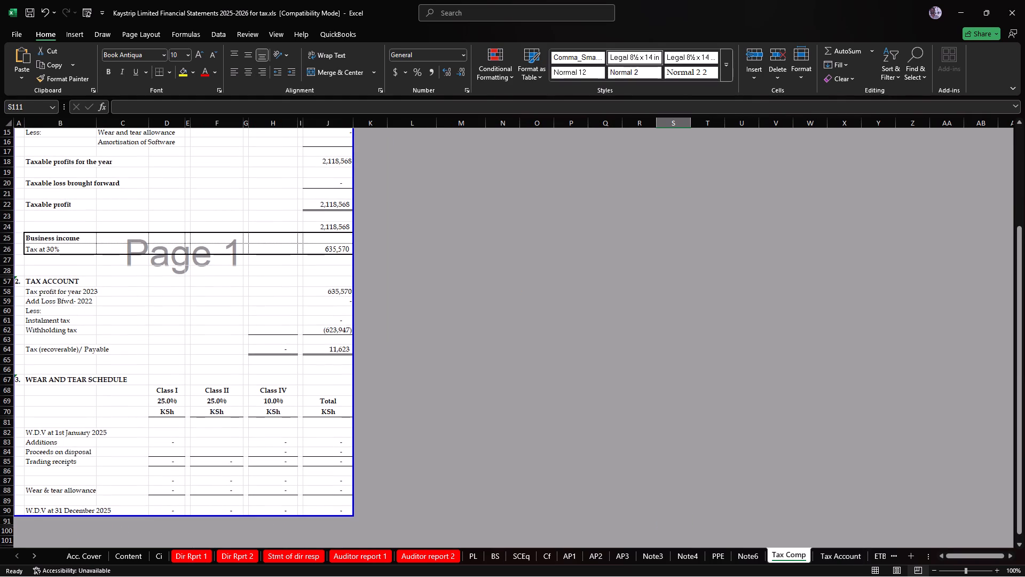
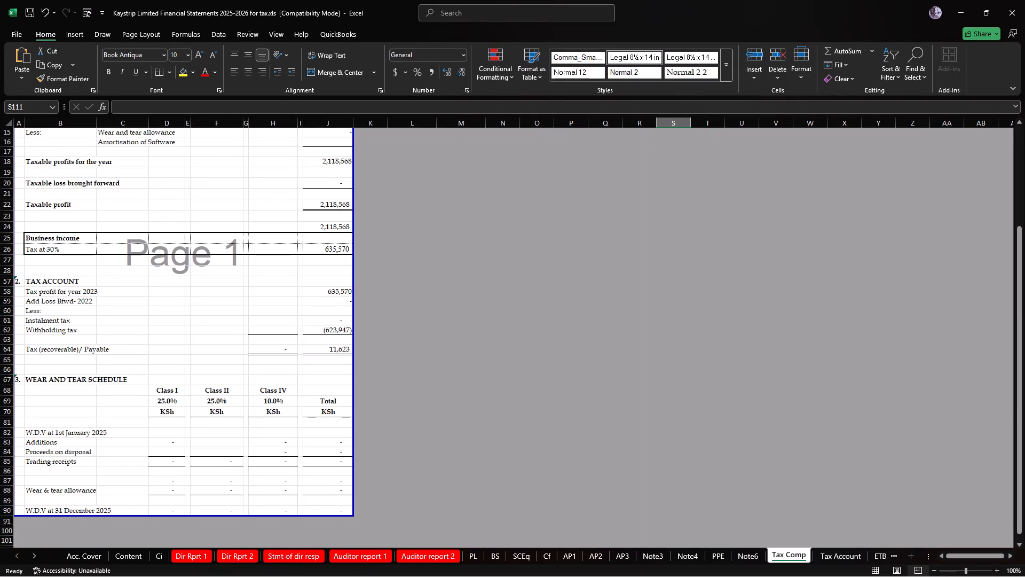
Check the Taxable profit formulas in Tax Comp against the net profit before tax on the PL sheet.
{"action": "left_click", "coordinate": [332, 226]}
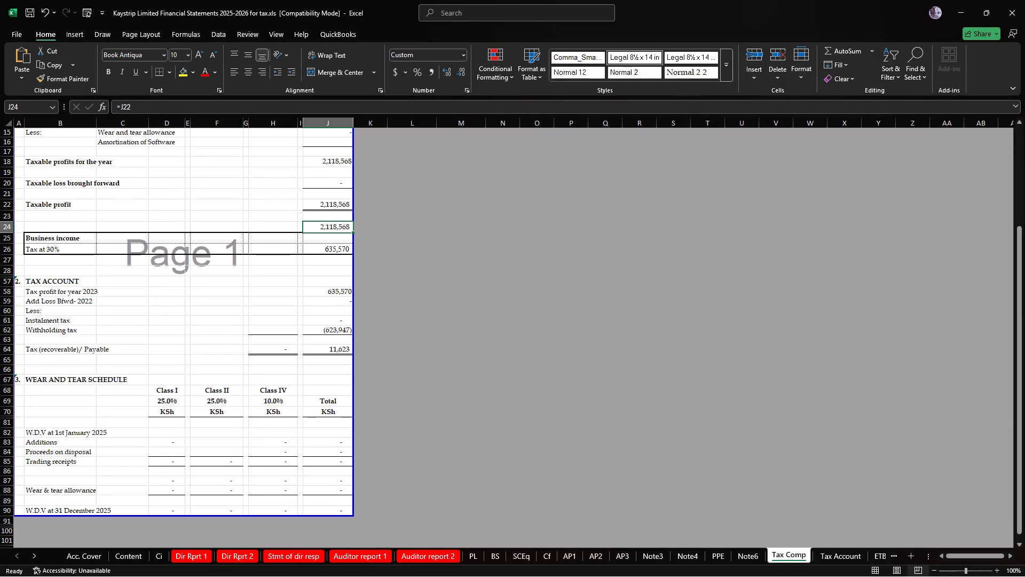
{"action": "left_click", "coordinate": [326, 205]}
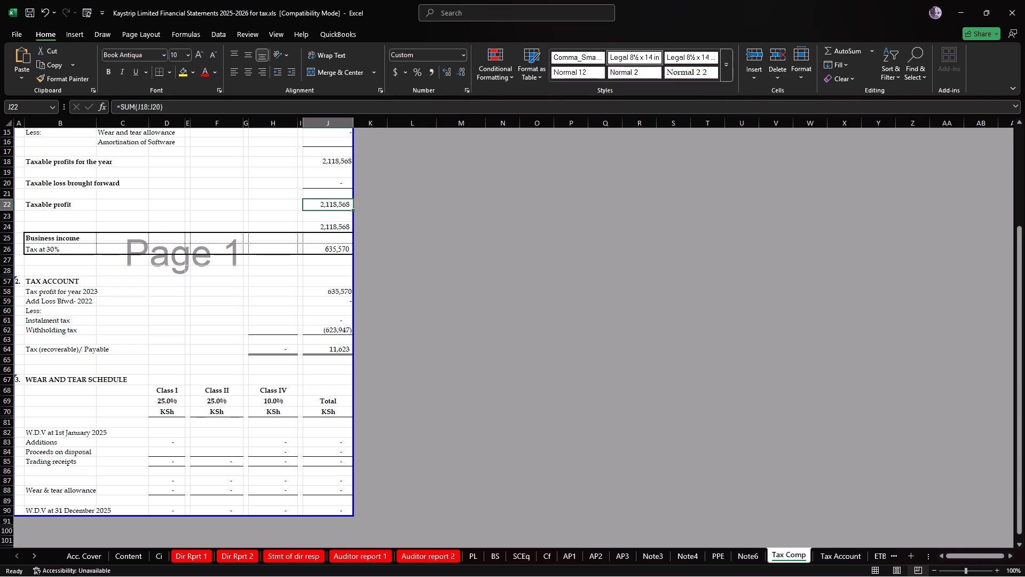
{"action": "left_click", "coordinate": [474, 557]}
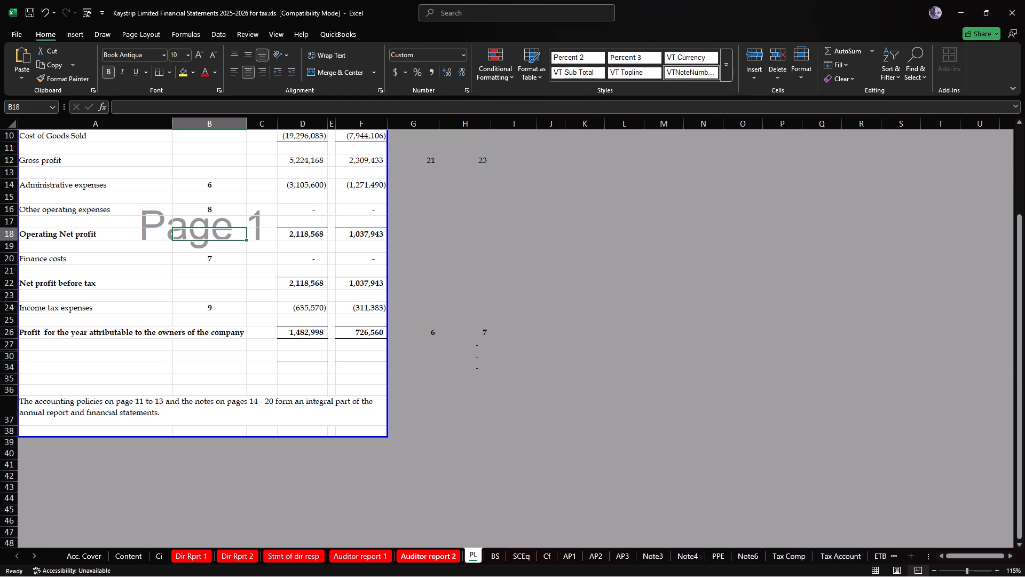
{"action": "triple_click", "coordinate": [37, 557]}
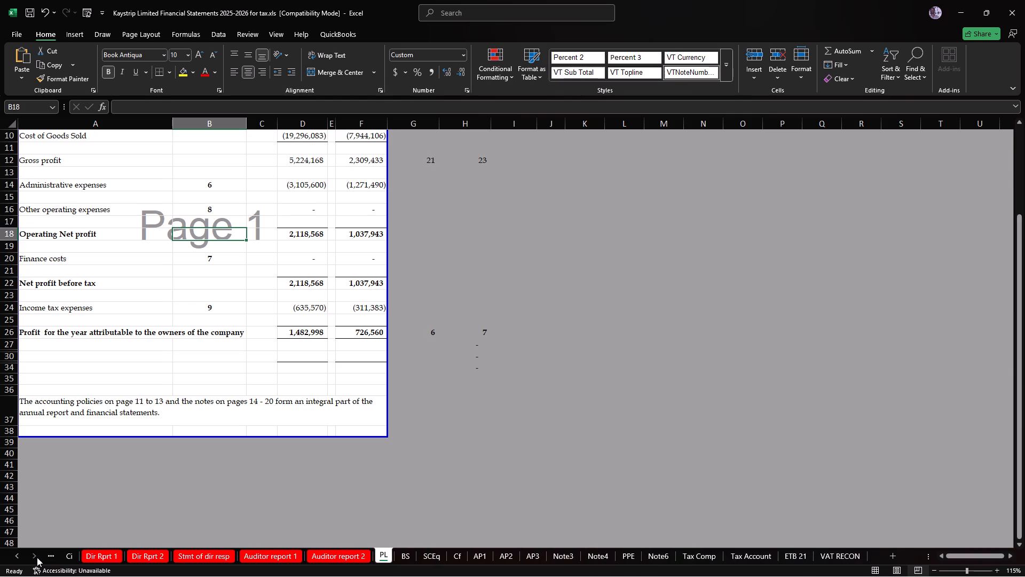
{"action": "double_click", "coordinate": [37, 557]}
{"action": "left_click", "coordinate": [691, 555]}
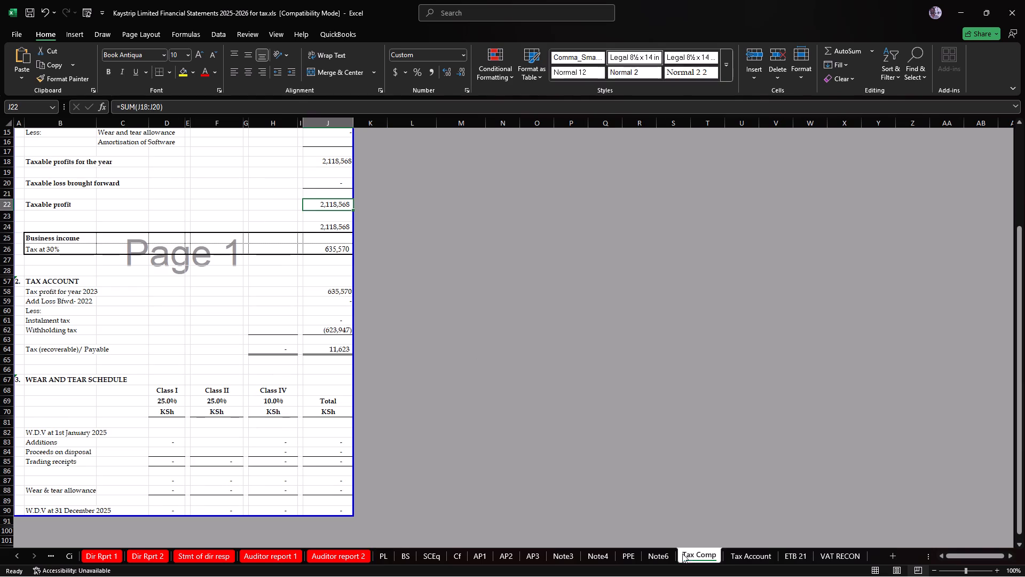
{"action": "left_click", "coordinate": [390, 555]}
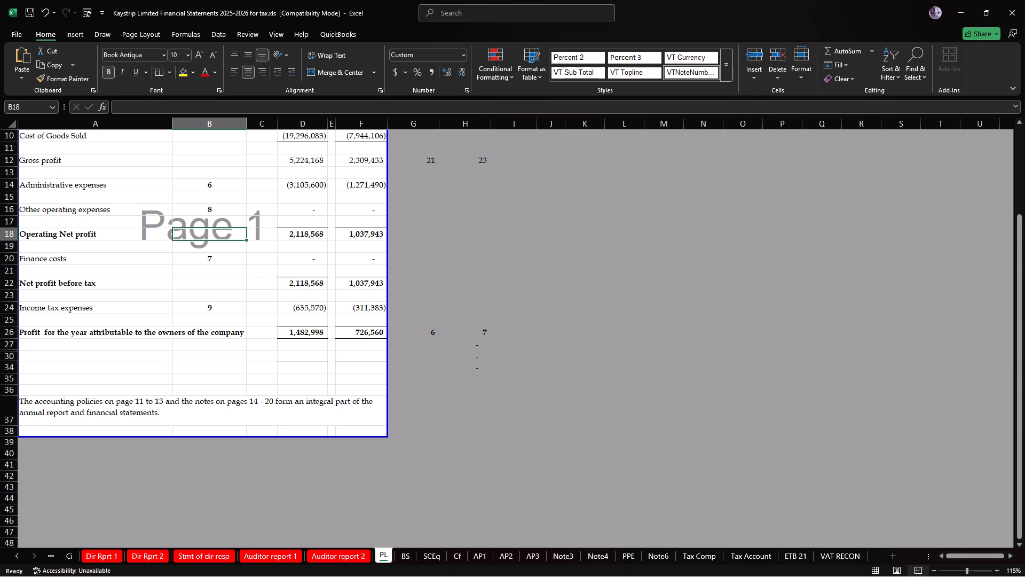
{"action": "scroll", "coordinate": [428, 446], "scroll_direction": "up", "scroll_amount": 1}
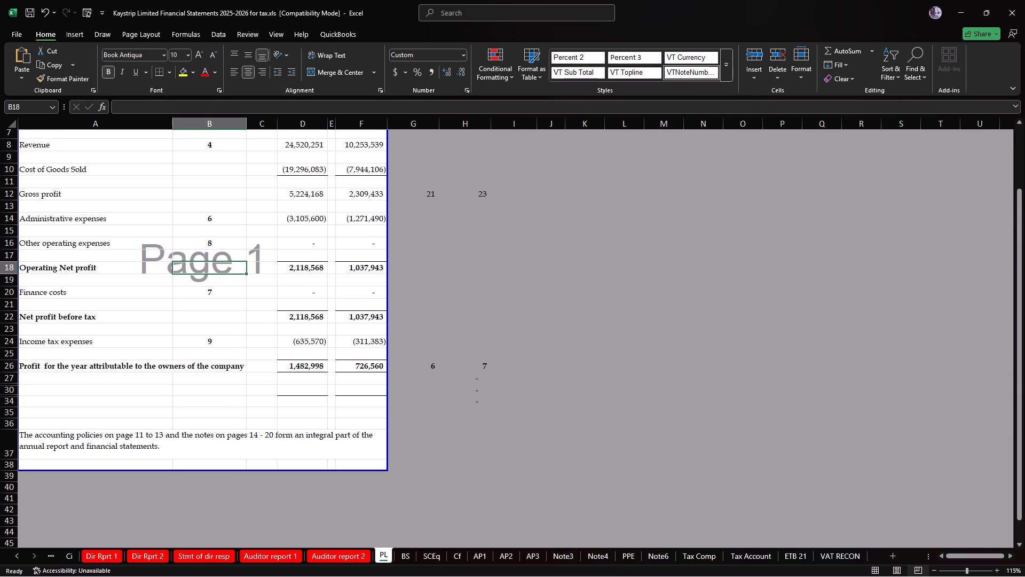
Trace the 2025-2026 tax charge for the year from Note4 to the 30% tax and Tax Account section in Tax Comp.
{"action": "left_click", "coordinate": [659, 553]}
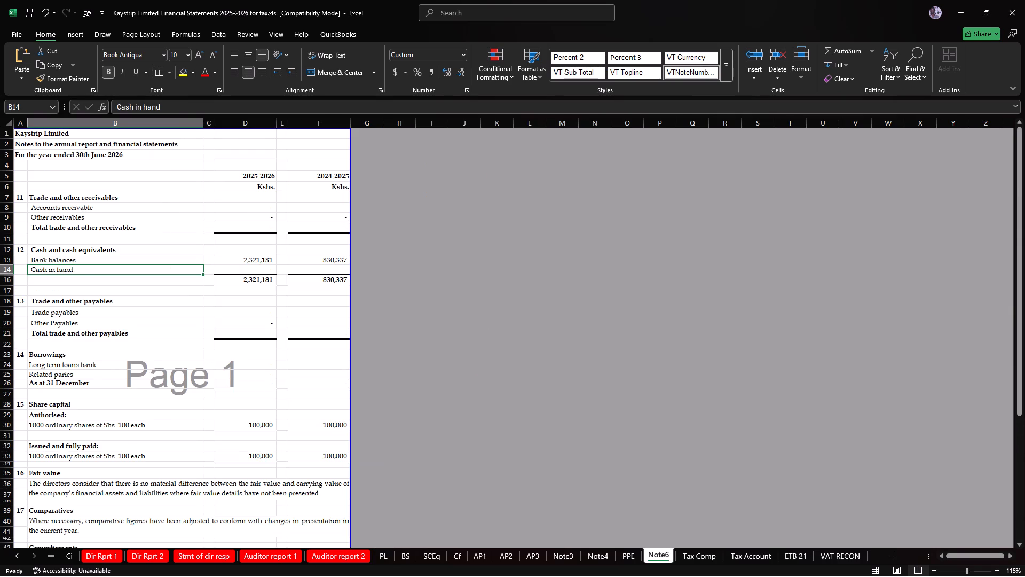
{"action": "left_click", "coordinate": [601, 551]}
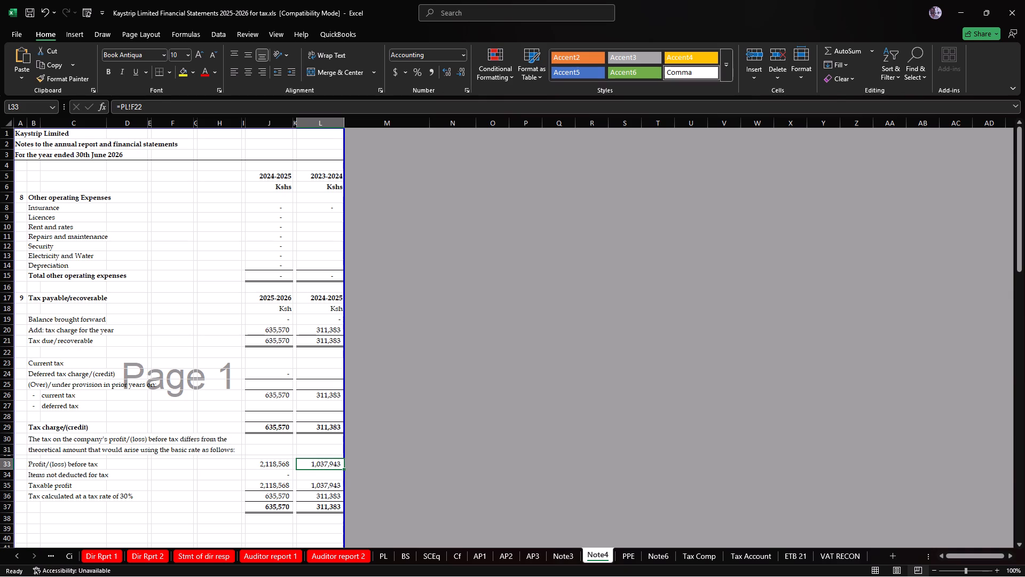
{"action": "left_click", "coordinate": [271, 329]}
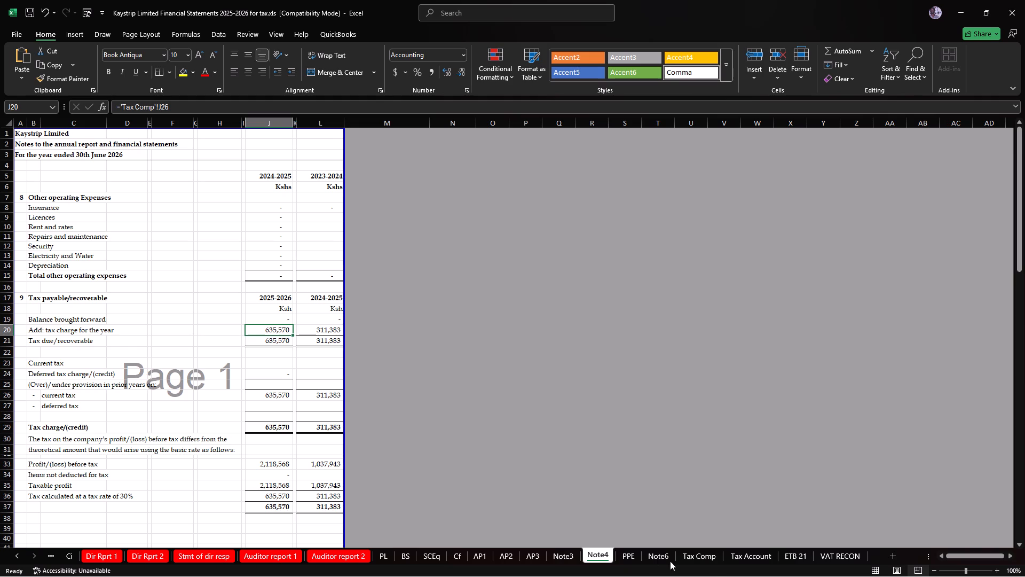
{"action": "left_click", "coordinate": [709, 560]}
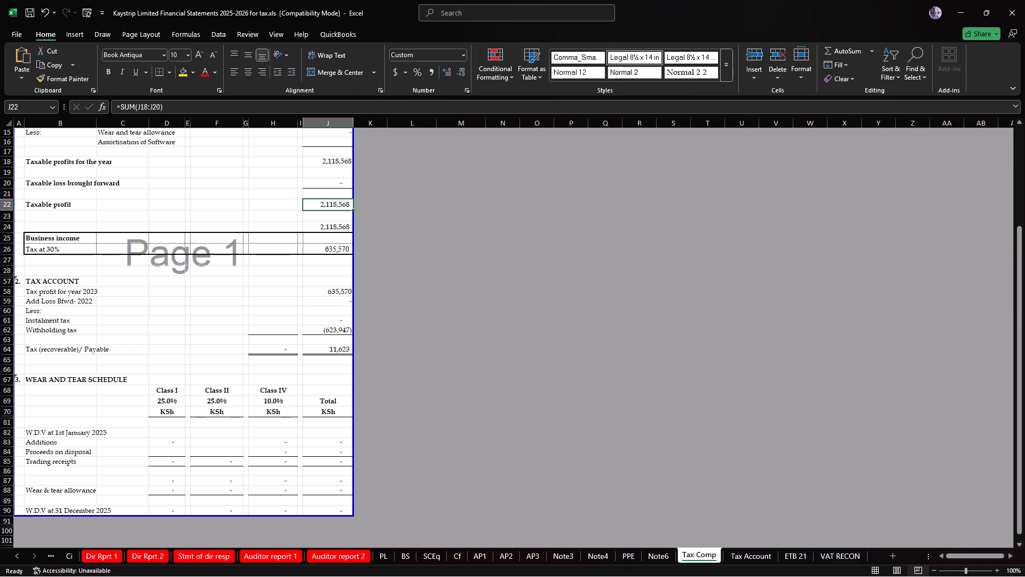
{"action": "left_click", "coordinate": [334, 291]}
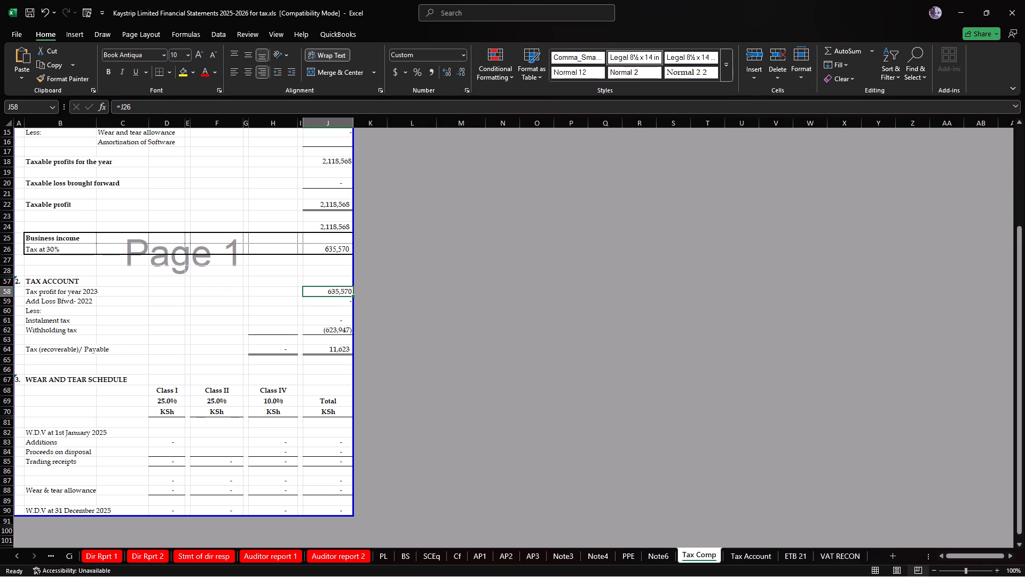
{"action": "scroll", "coordinate": [489, 432], "scroll_direction": "down", "scroll_amount": 2}
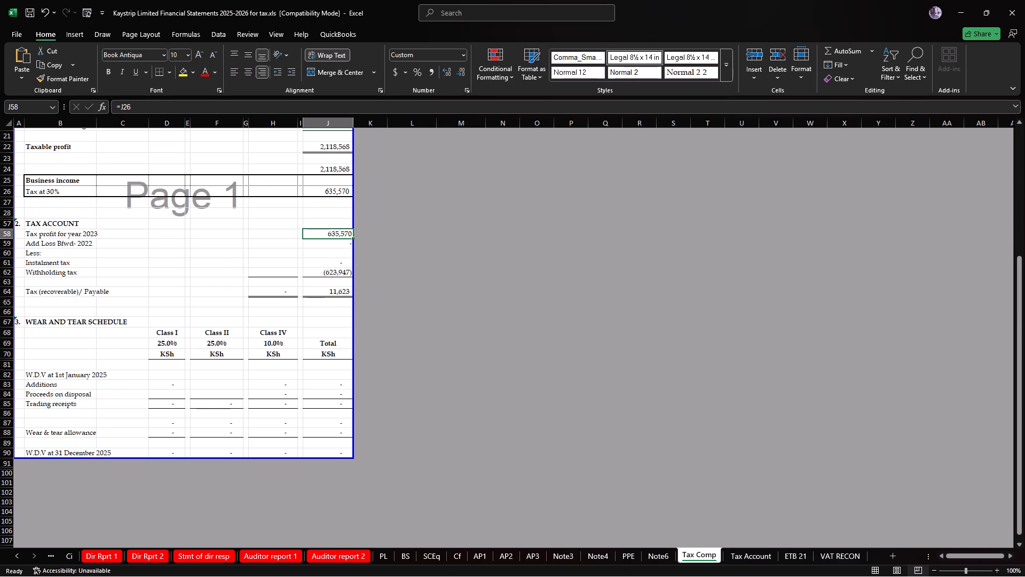
{"action": "scroll", "coordinate": [488, 428], "scroll_direction": "up", "scroll_amount": 4}
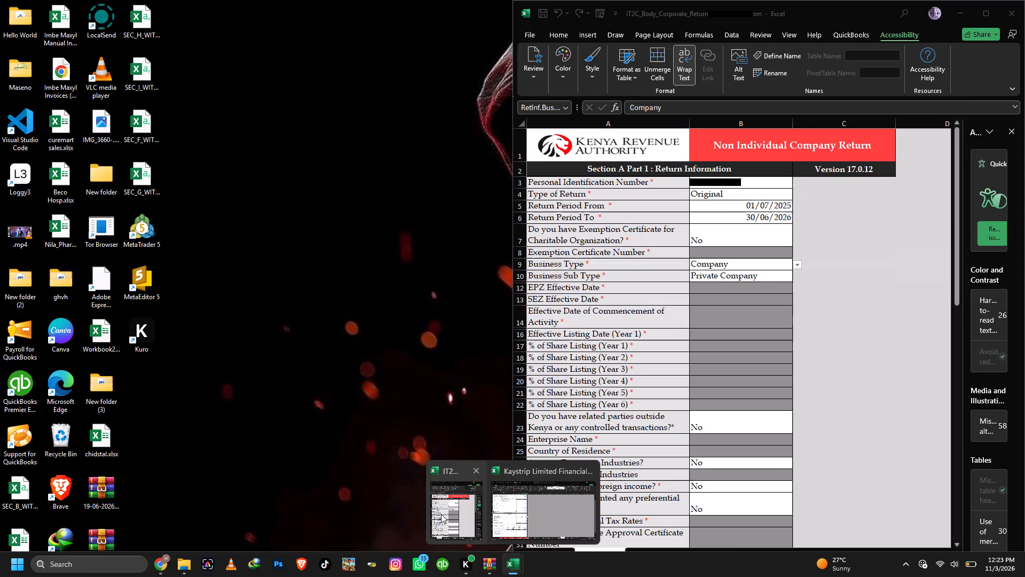
Compare the tax payable, withholding tax credits and tax due in the IT2C return's M_Tax_Computation sheet with the financial statements' Tax Comp sheet.
{"action": "left_click", "coordinate": [441, 514]}
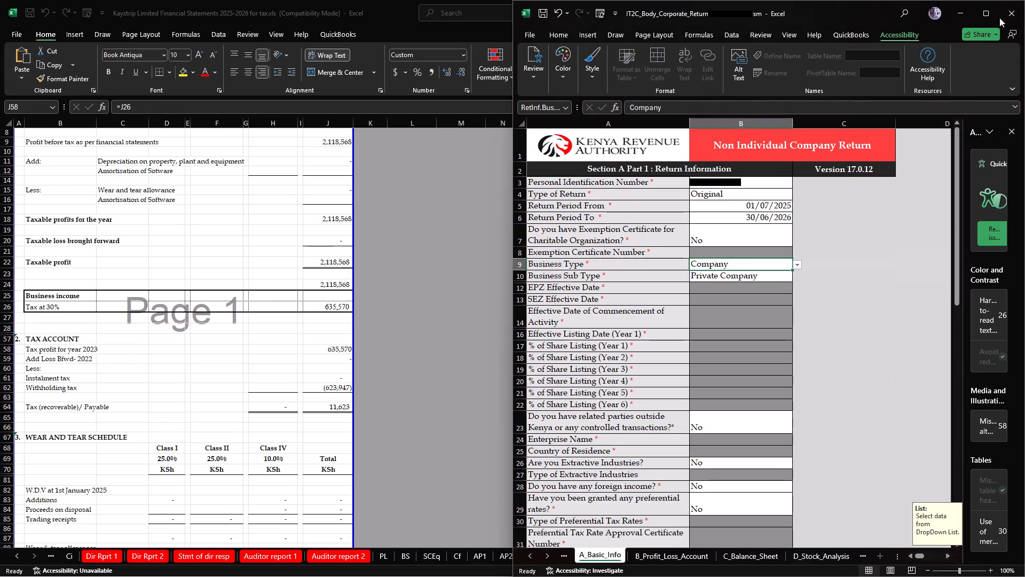
{"action": "left_click", "coordinate": [992, 15]}
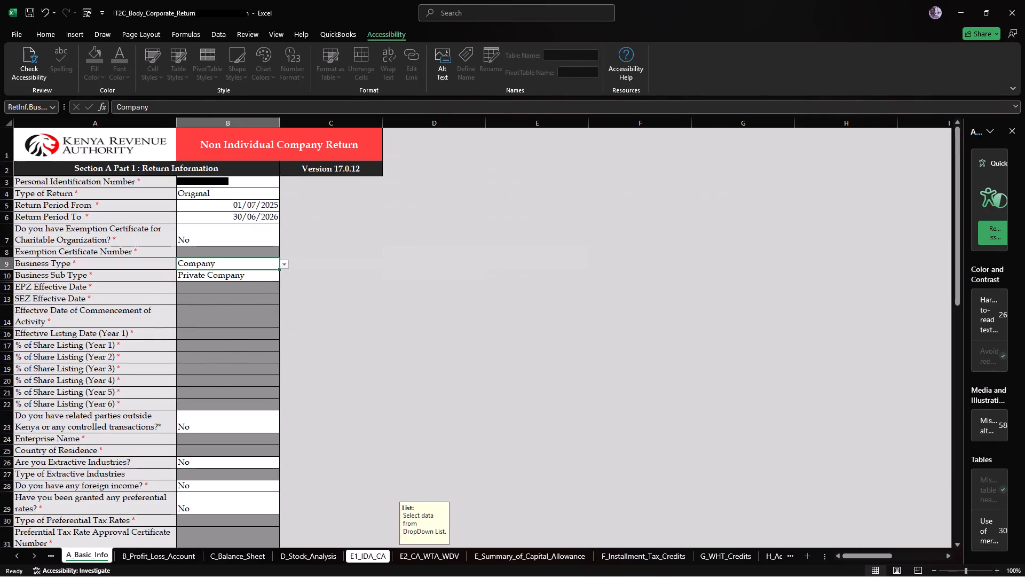
{"action": "triple_click", "coordinate": [37, 555]}
{"action": "triple_click", "coordinate": [37, 555]}
{"action": "double_click", "coordinate": [37, 555]}
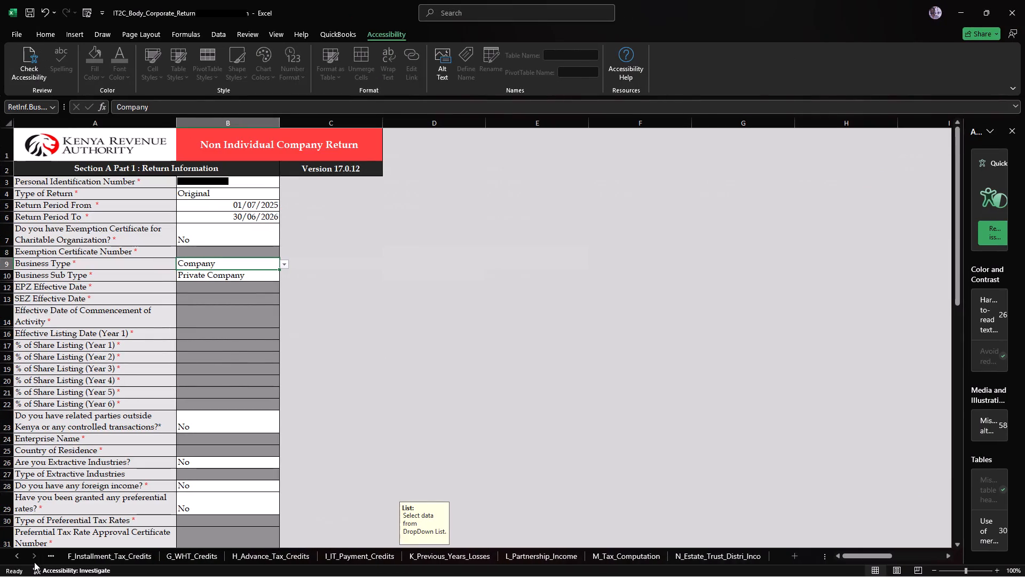
{"action": "left_click", "coordinate": [620, 551]}
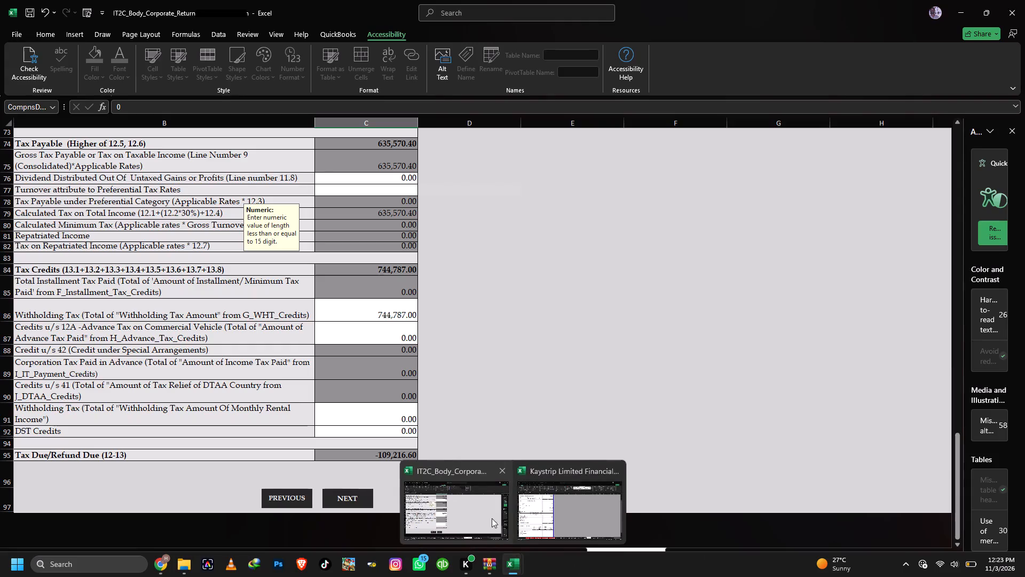
{"action": "left_click", "coordinate": [489, 516]}
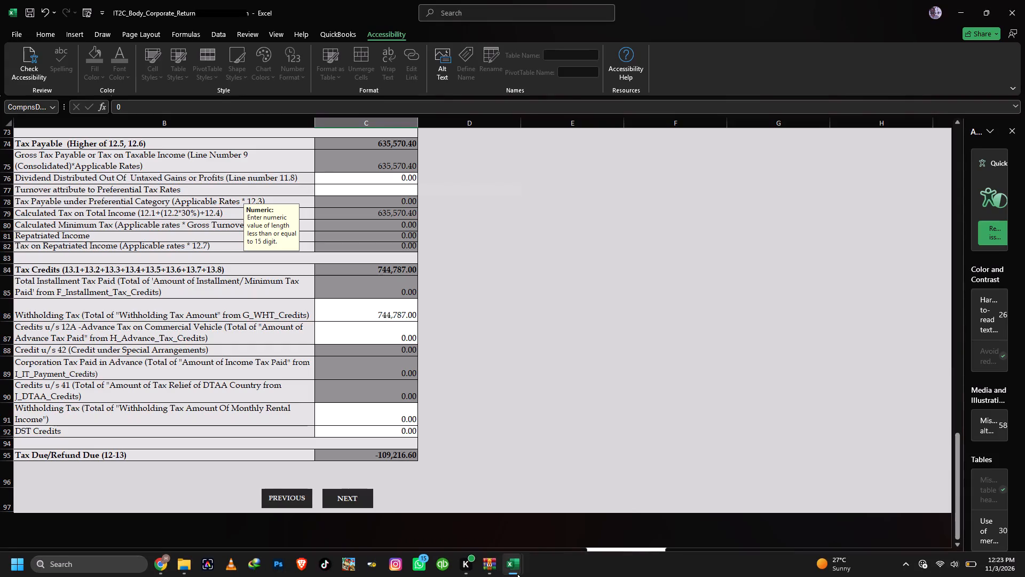
{"action": "left_click", "coordinate": [554, 514]}
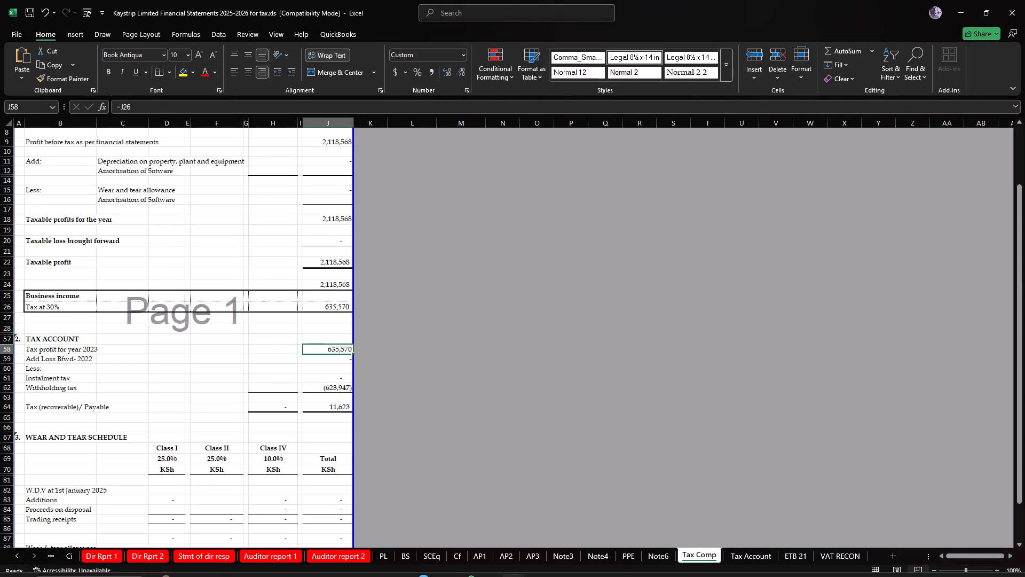
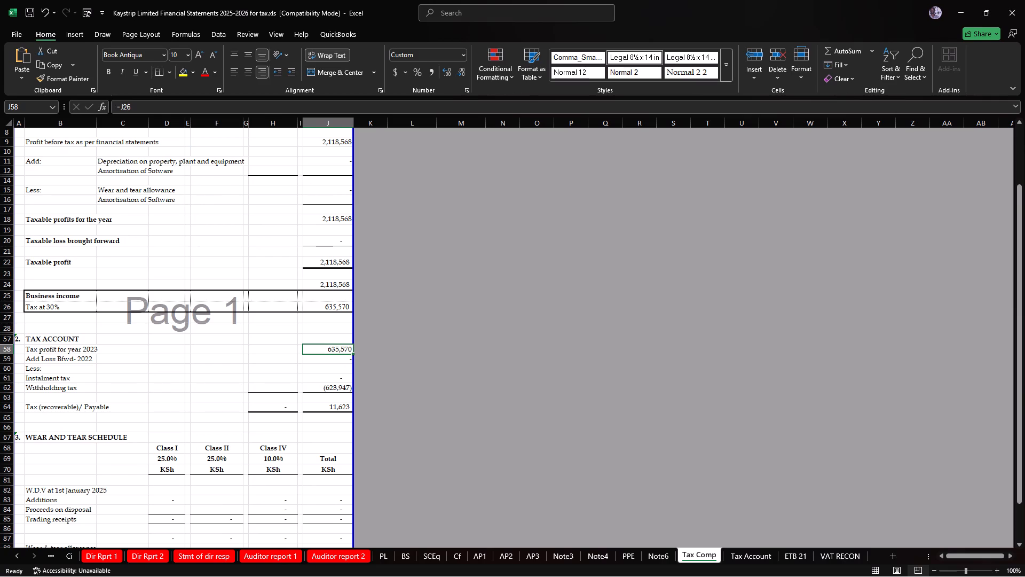
Set the Withholding tax amount in the Tax Account section of Tax Comp to -744787.
{"action": "left_click", "coordinate": [340, 389]}
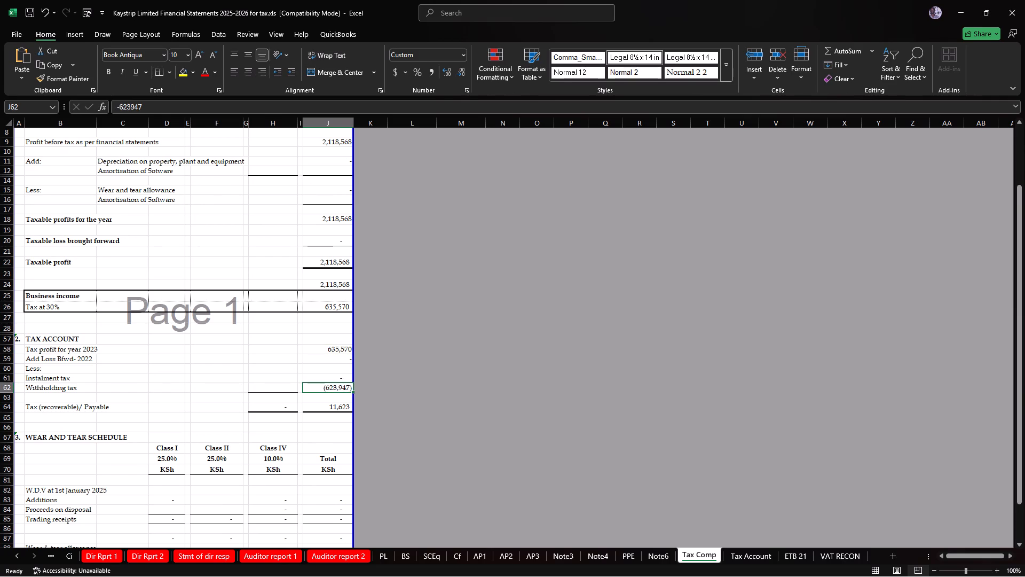
{"action": "left_click", "coordinate": [142, 106]}
{"action": "key", "text": "BackSpace"}
{"action": "key", "text": "BackSpace"}
{"action": "key", "text": "BackSpace"}
{"action": "key", "text": "BackSpace"}
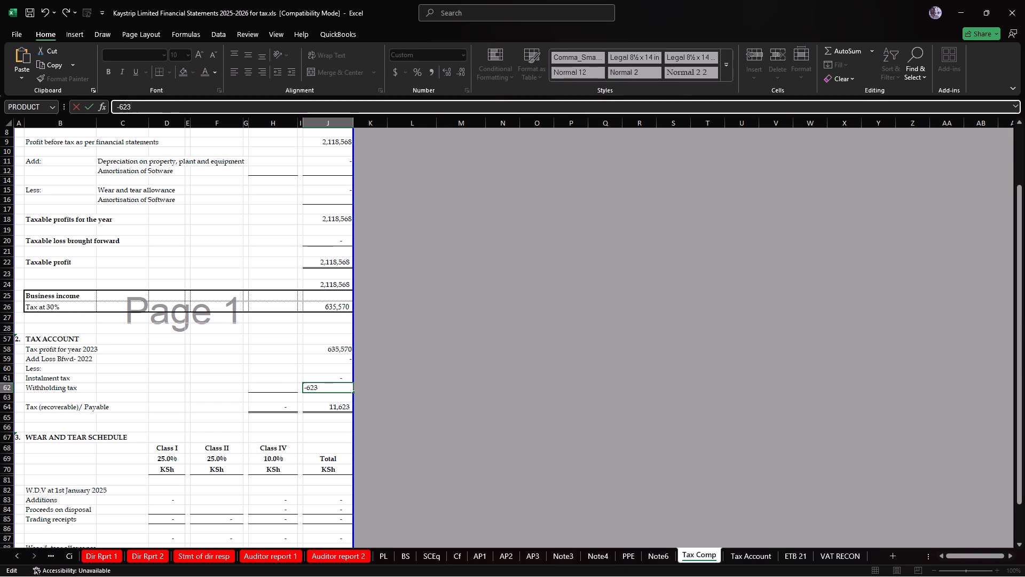
{"action": "key", "text": "BackSpace"}
{"action": "key", "text": "BackSpace"}
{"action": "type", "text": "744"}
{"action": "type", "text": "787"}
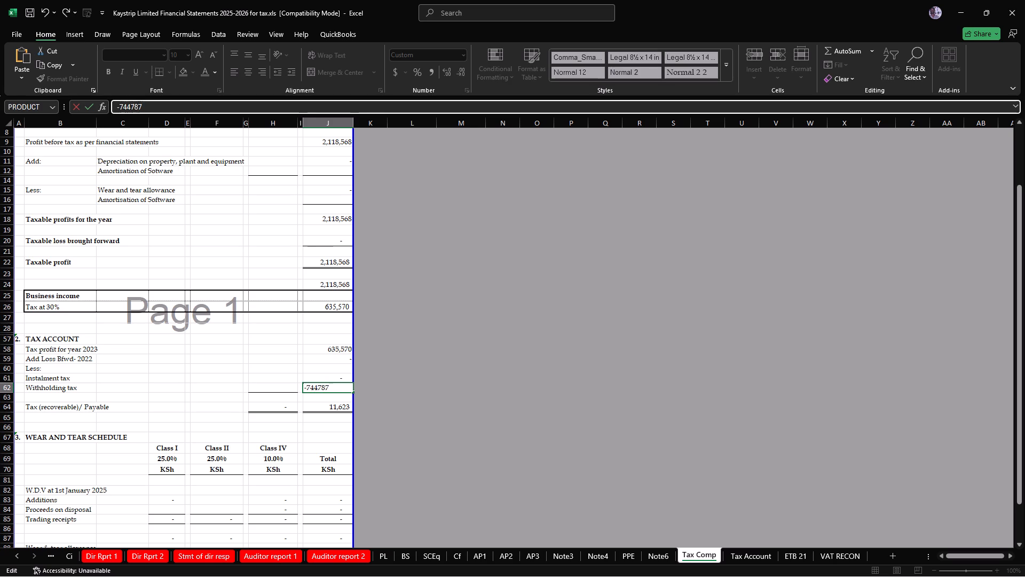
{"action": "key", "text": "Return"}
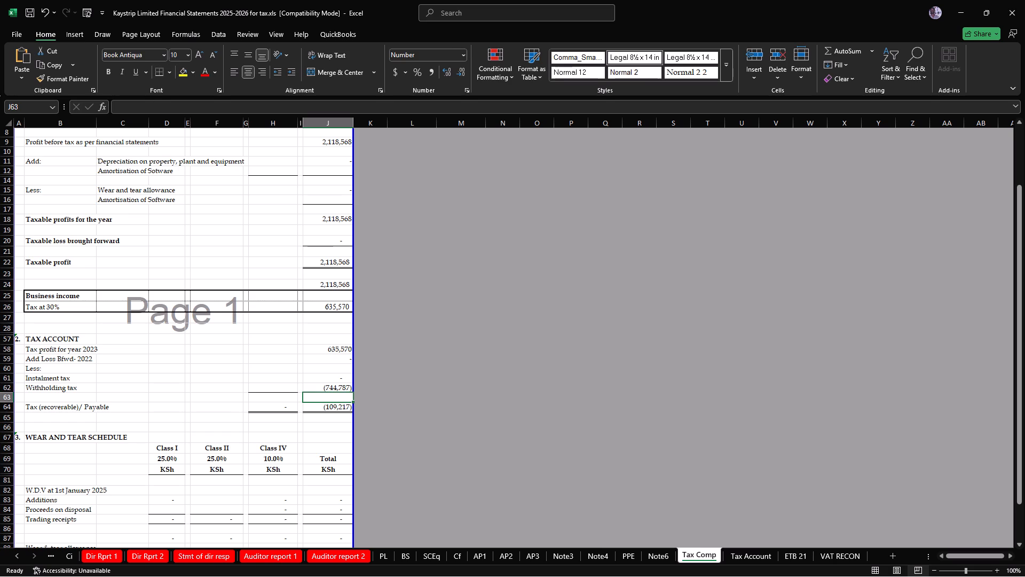
Check the taxable profit formulas in Tax Comp, and the 2025-2026 operating net profit and expense formulas on the PL sheet.
{"action": "left_click", "coordinate": [321, 264]}
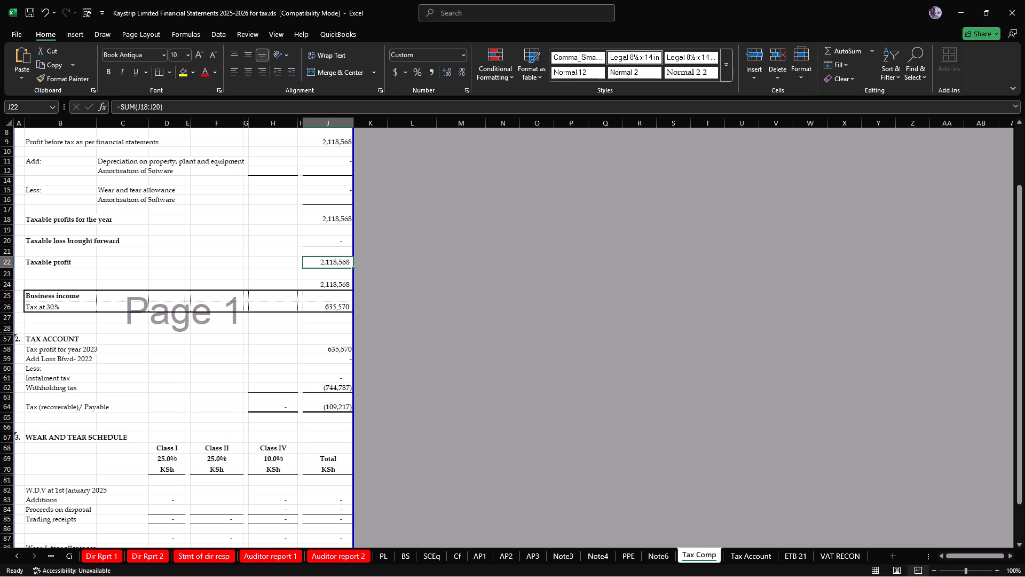
{"action": "left_click", "coordinate": [344, 220]}
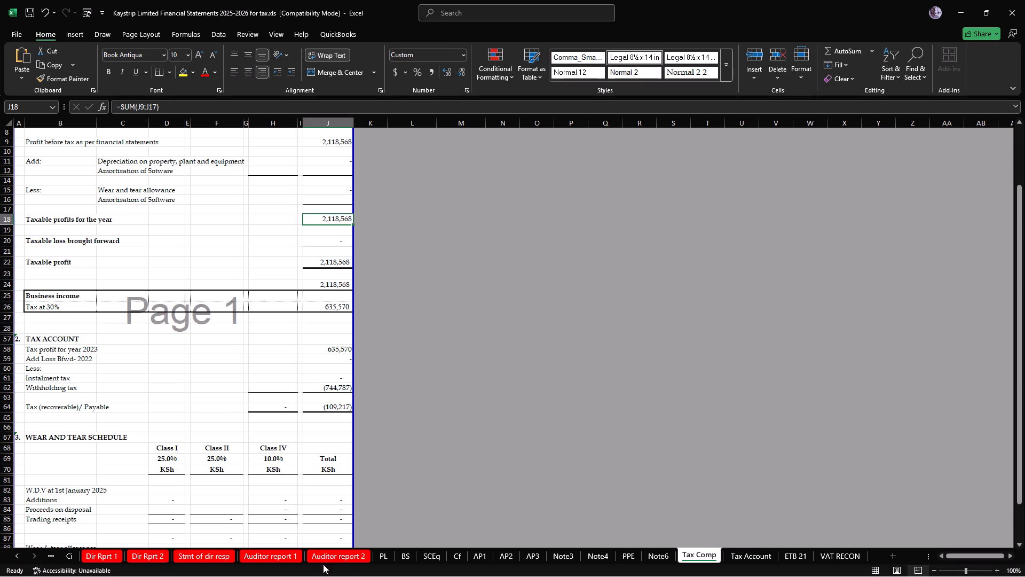
{"action": "left_click", "coordinate": [383, 552]}
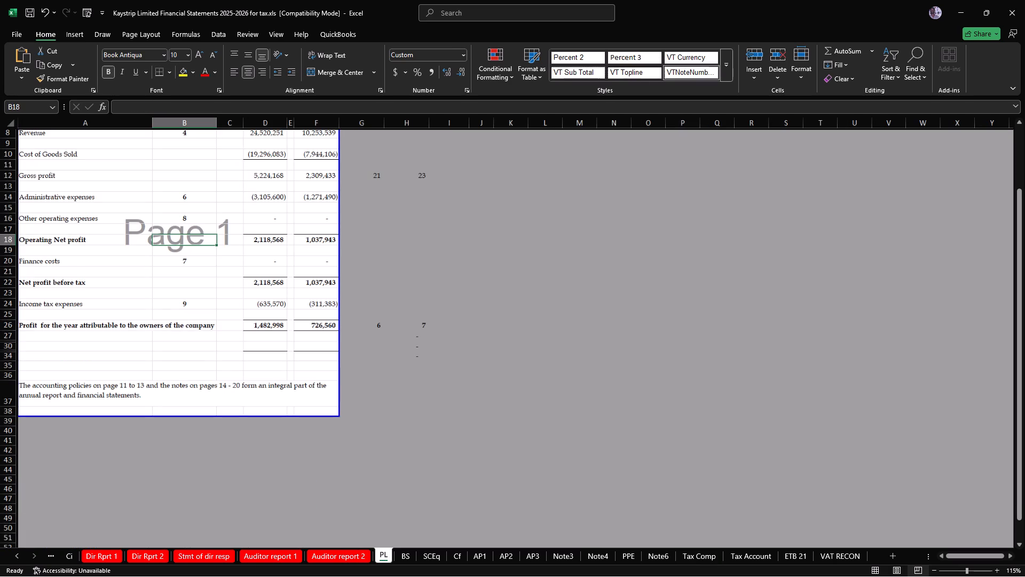
{"action": "left_click", "coordinate": [273, 285]}
{"action": "left_click", "coordinate": [273, 285]}
{"action": "left_click", "coordinate": [272, 278]}
{"action": "left_click", "coordinate": [217, 271]}
{"action": "left_click", "coordinate": [282, 284]}
{"action": "double_click", "coordinate": [273, 240]}
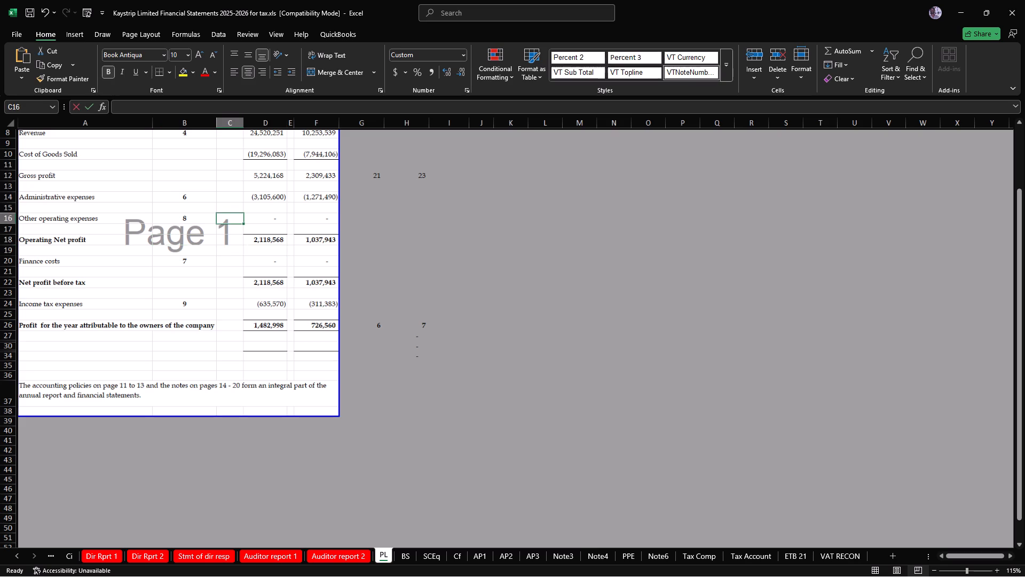
{"action": "left_click", "coordinate": [275, 258]}
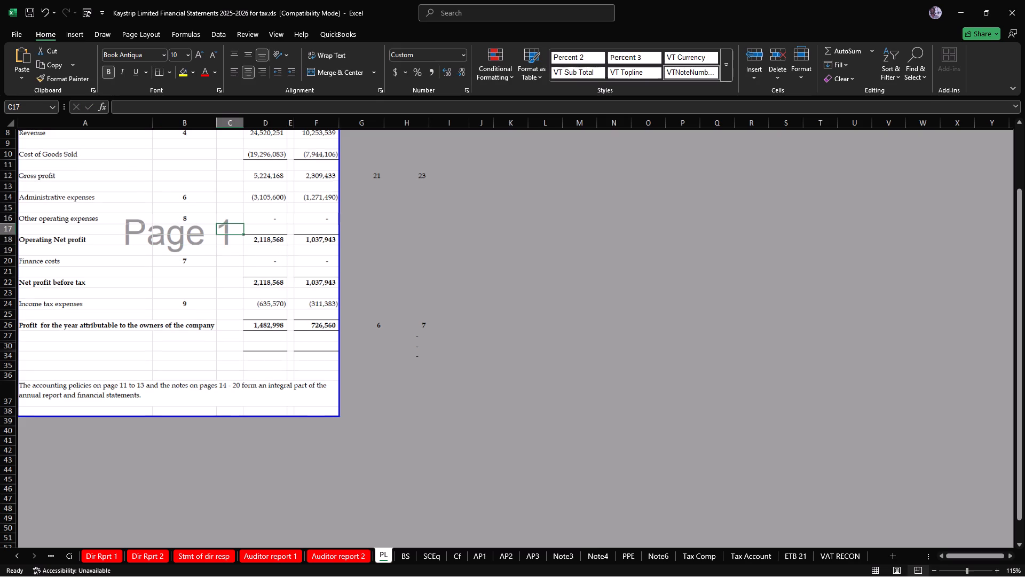
{"action": "left_click", "coordinate": [273, 244]}
{"action": "left_click", "coordinate": [274, 241]}
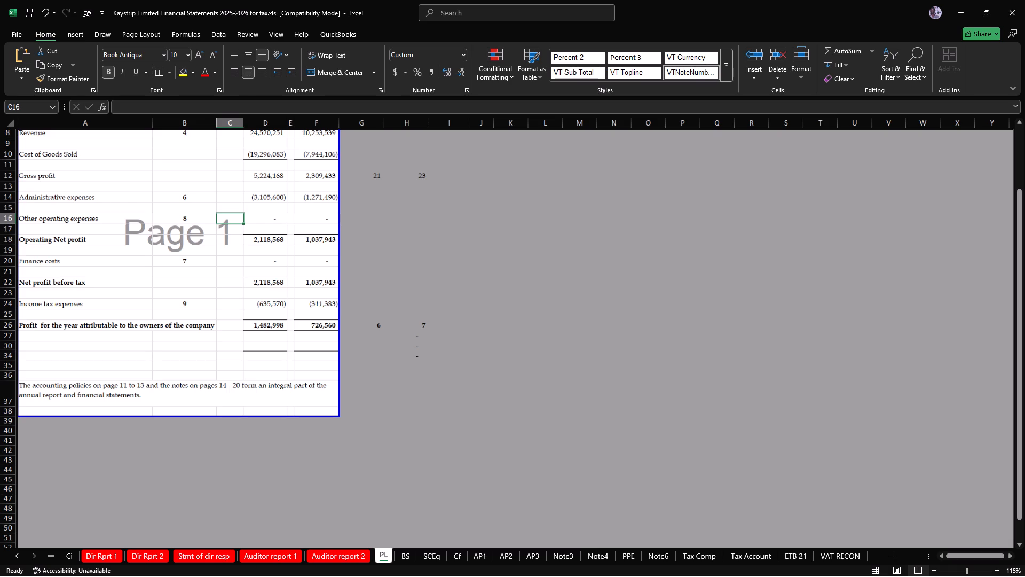
{"action": "left_click", "coordinate": [223, 249]}
{"action": "scroll", "coordinate": [227, 247], "scroll_direction": "up", "scroll_amount": 4}
{"action": "left_click", "coordinate": [289, 326]}
{"action": "left_click", "coordinate": [306, 348]}
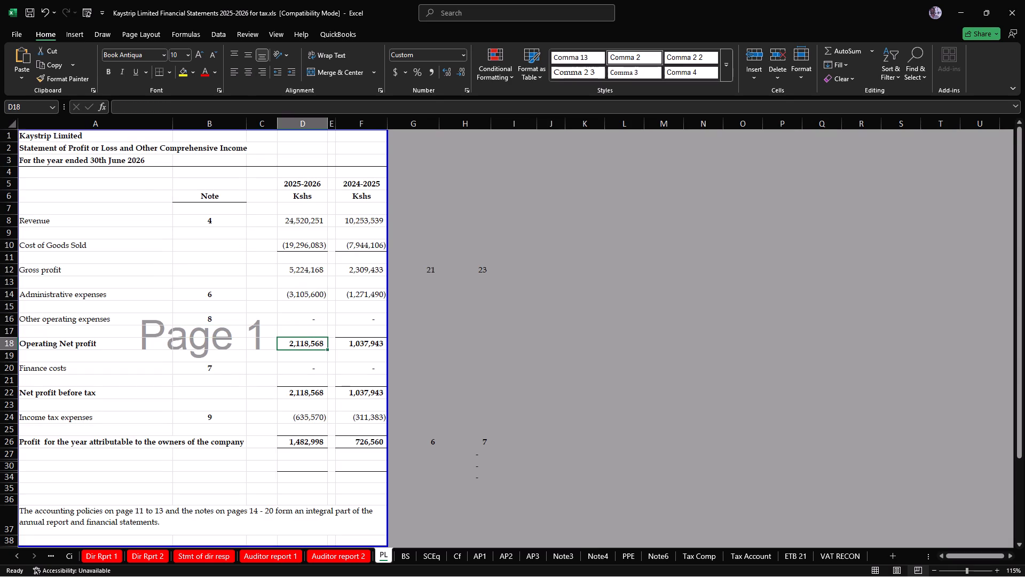
{"action": "left_click", "coordinate": [311, 300]}
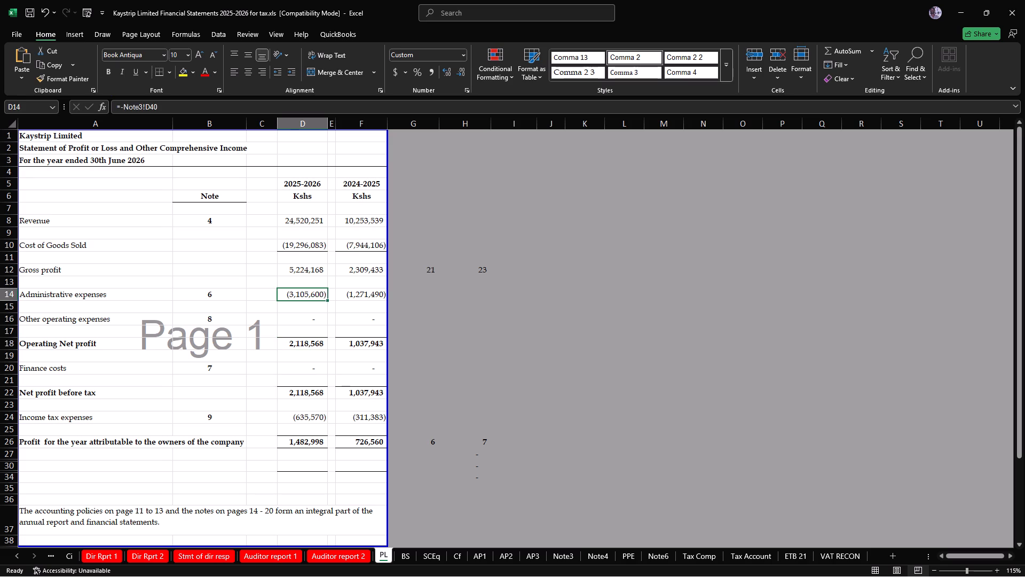
{"action": "left_click", "coordinate": [303, 317]}
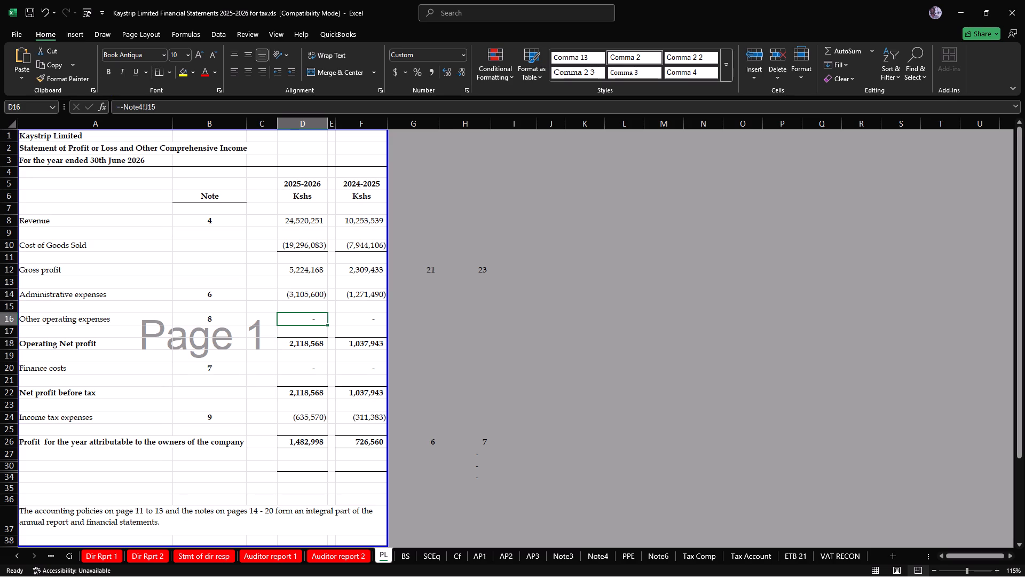
{"action": "left_click", "coordinate": [299, 291]}
{"action": "left_click", "coordinate": [234, 293]}
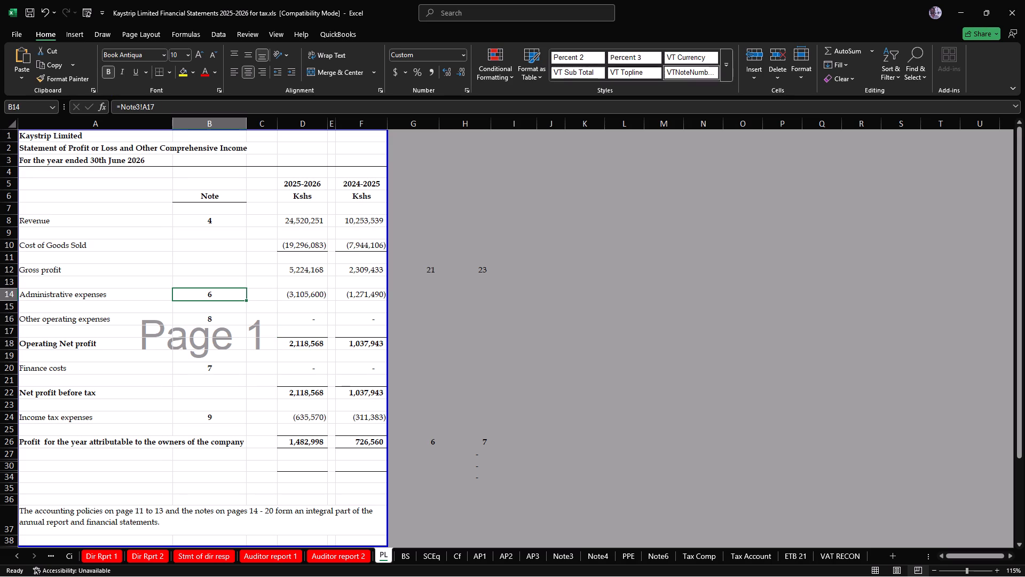
Examine the salaries, sales, retained earnings and debit and credit totals in the ETB 21 trial balance.
{"action": "double_click", "coordinate": [33, 553]}
{"action": "left_click", "coordinate": [785, 554]}
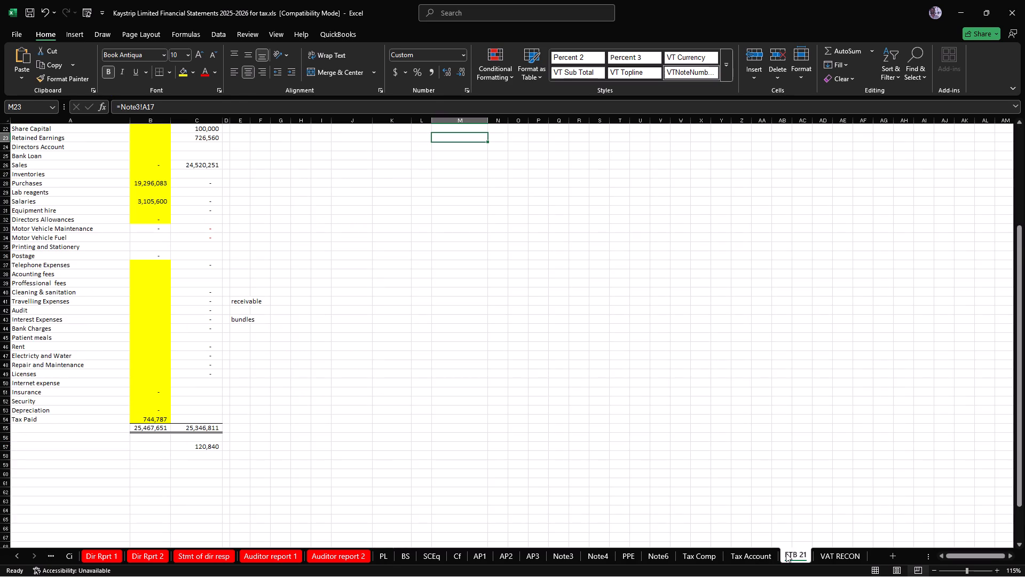
{"action": "left_click", "coordinate": [136, 203]}
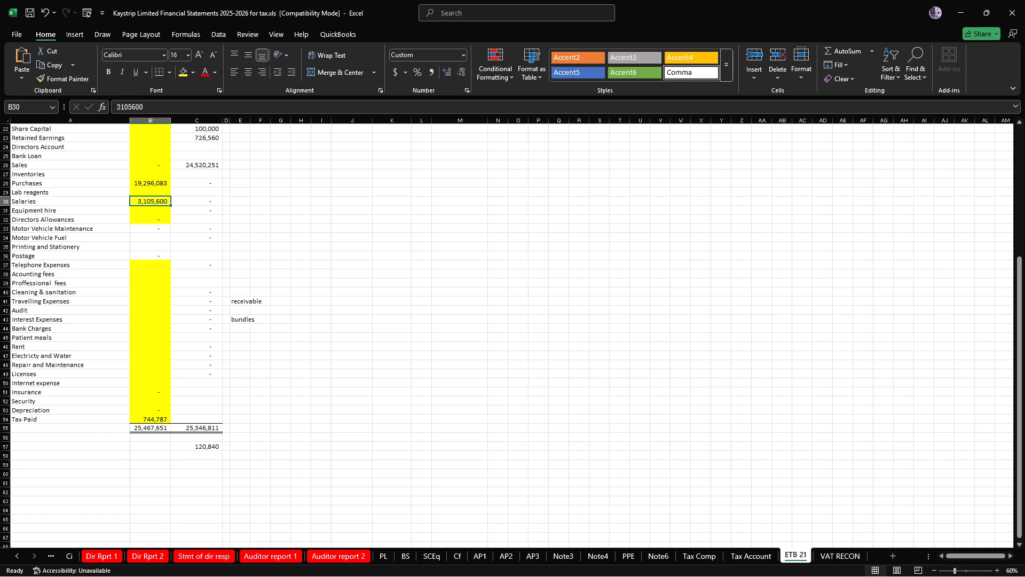
{"action": "scroll", "coordinate": [136, 212], "scroll_direction": "up", "scroll_amount": 6}
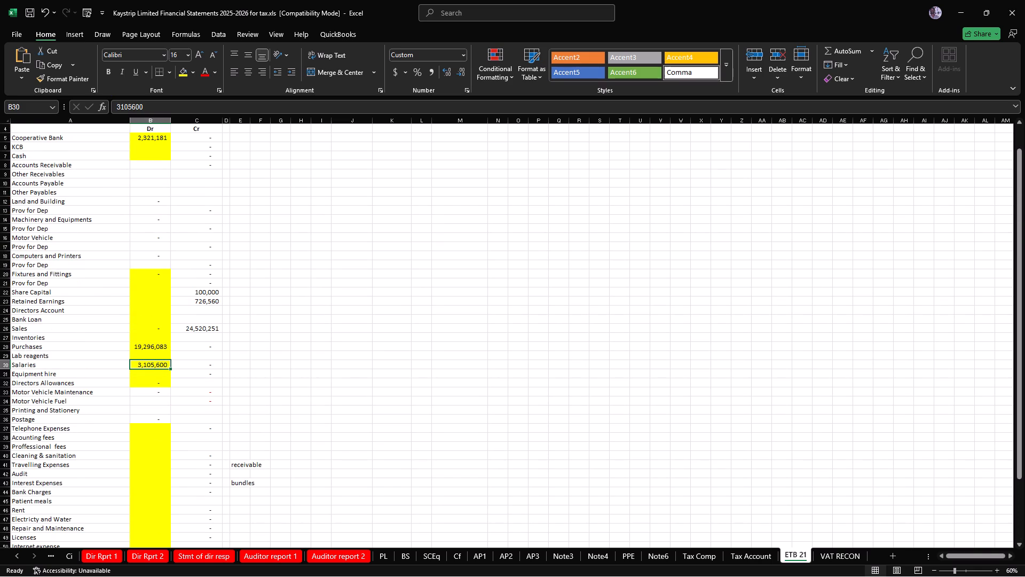
{"action": "left_click", "coordinate": [201, 330]}
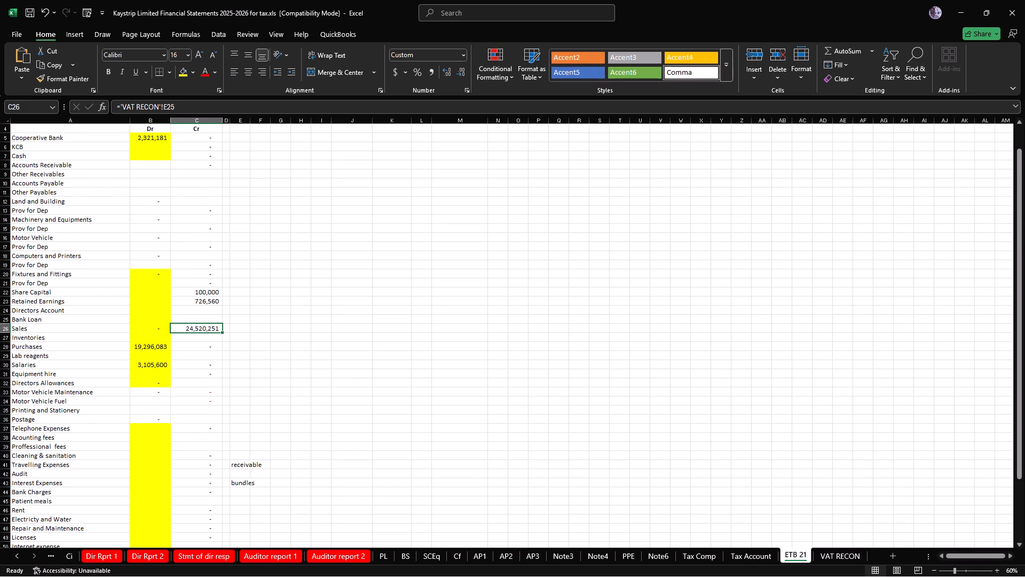
{"action": "left_click", "coordinate": [208, 305]}
{"action": "left_click", "coordinate": [210, 297]}
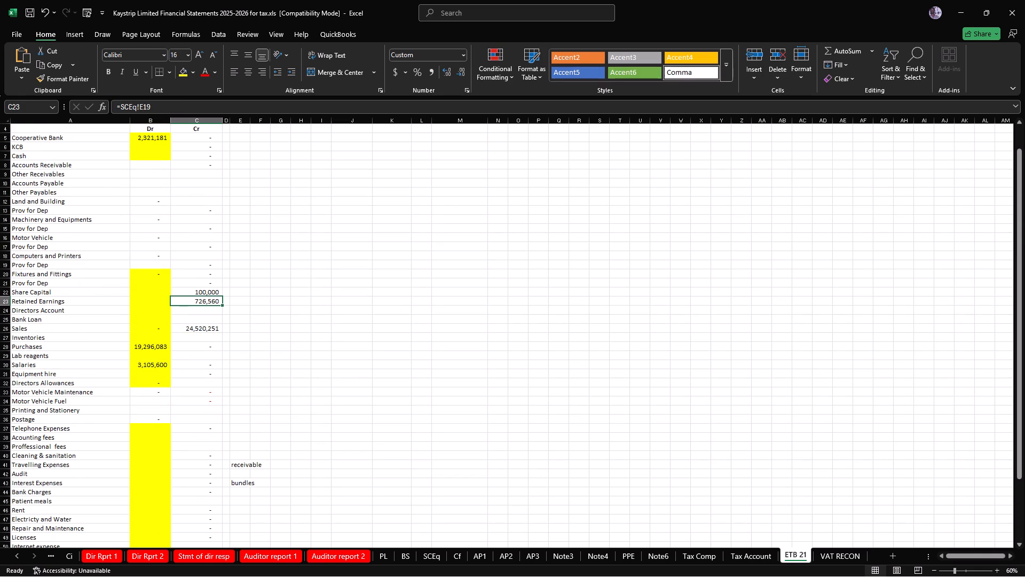
{"action": "scroll", "coordinate": [211, 294], "scroll_direction": "down", "scroll_amount": 2}
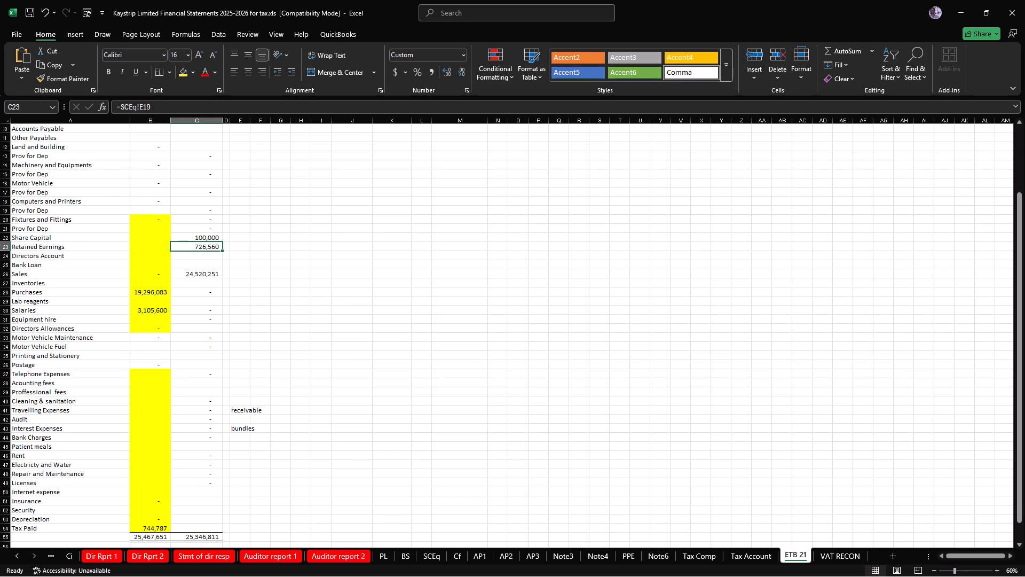
{"action": "scroll", "coordinate": [211, 294], "scroll_direction": "up", "scroll_amount": 3}
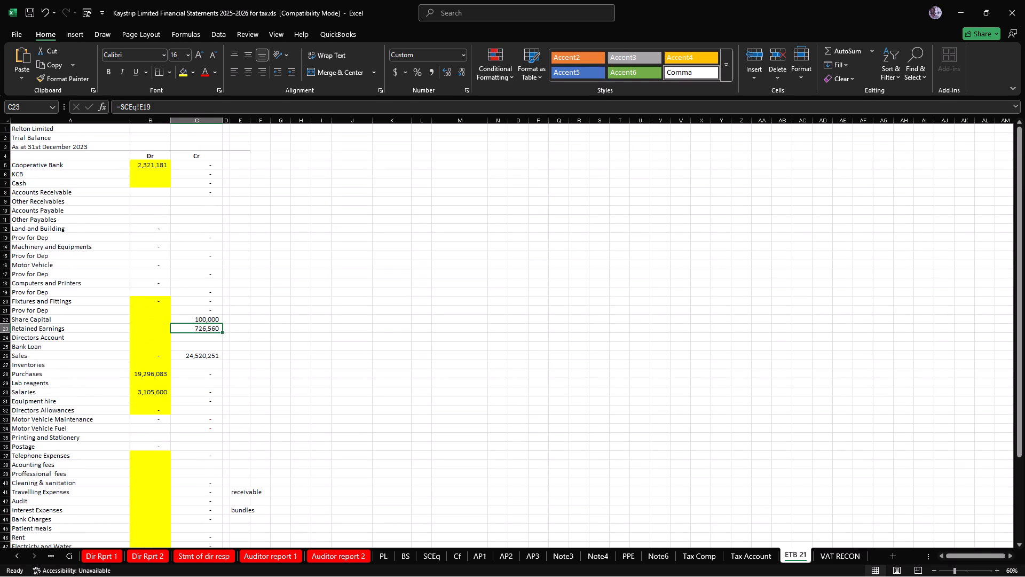
{"action": "scroll", "coordinate": [211, 294], "scroll_direction": "down", "scroll_amount": 1}
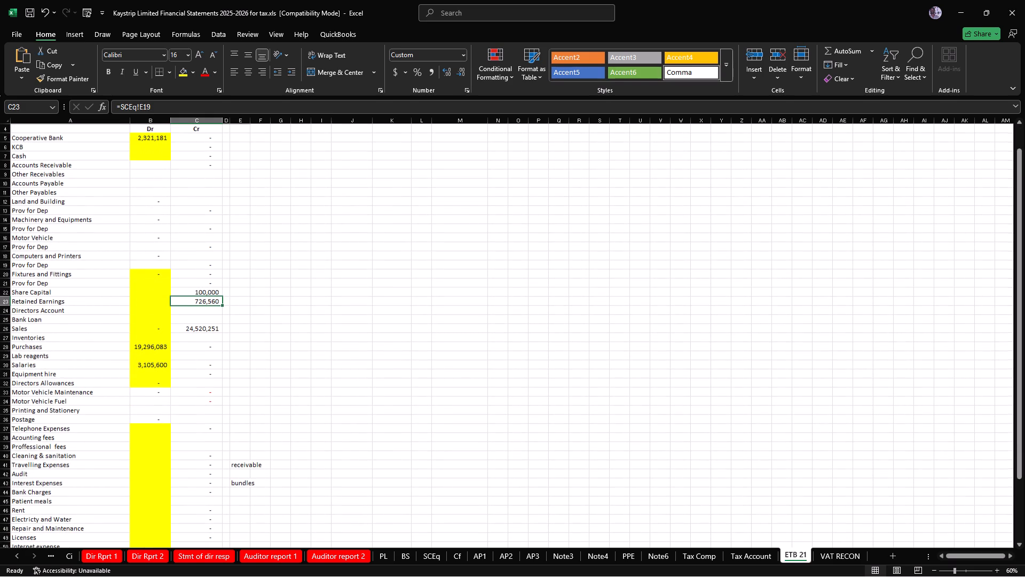
{"action": "left_click", "coordinate": [151, 365]}
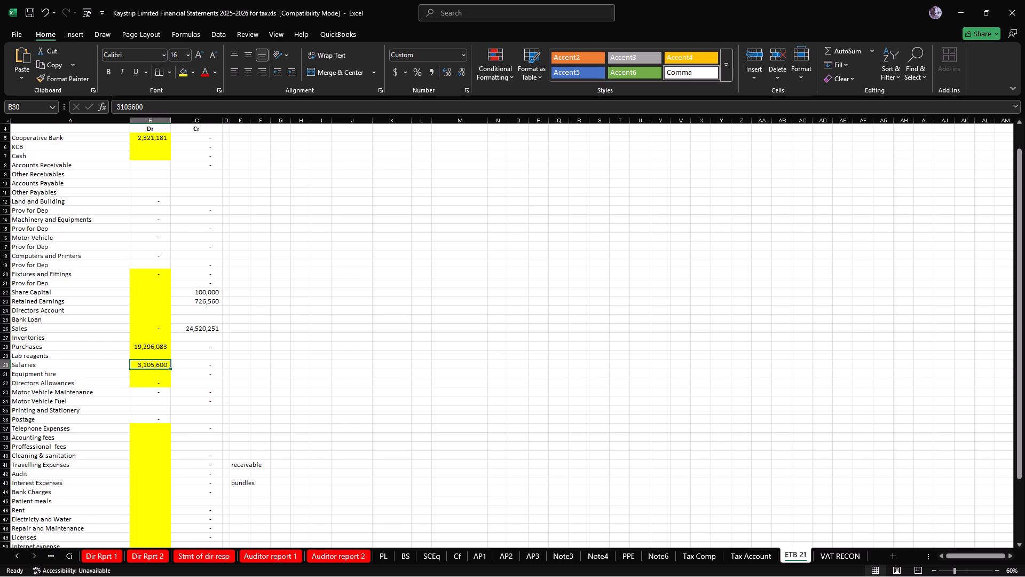
{"action": "scroll", "coordinate": [208, 333], "scroll_direction": "down", "scroll_amount": 2}
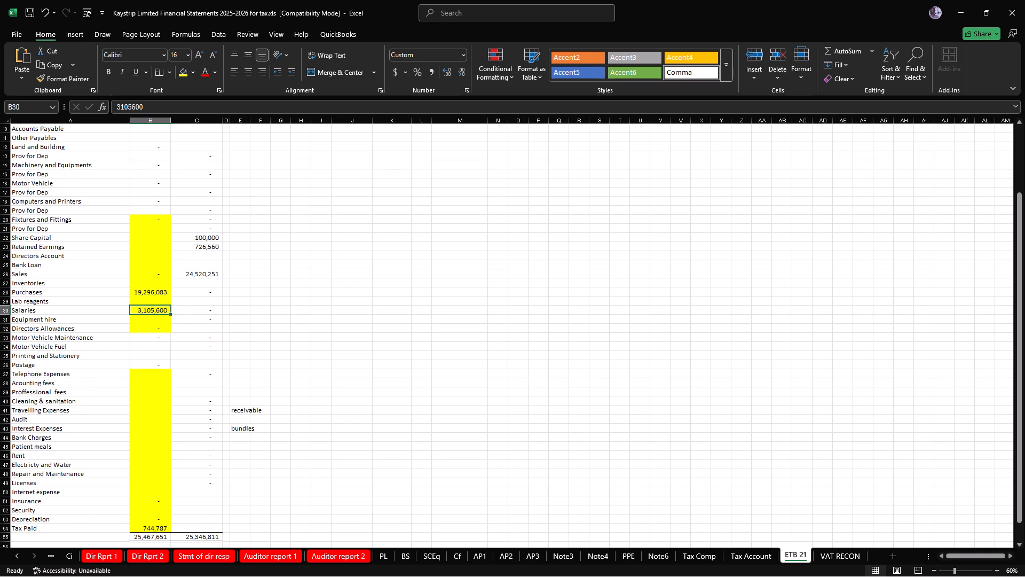
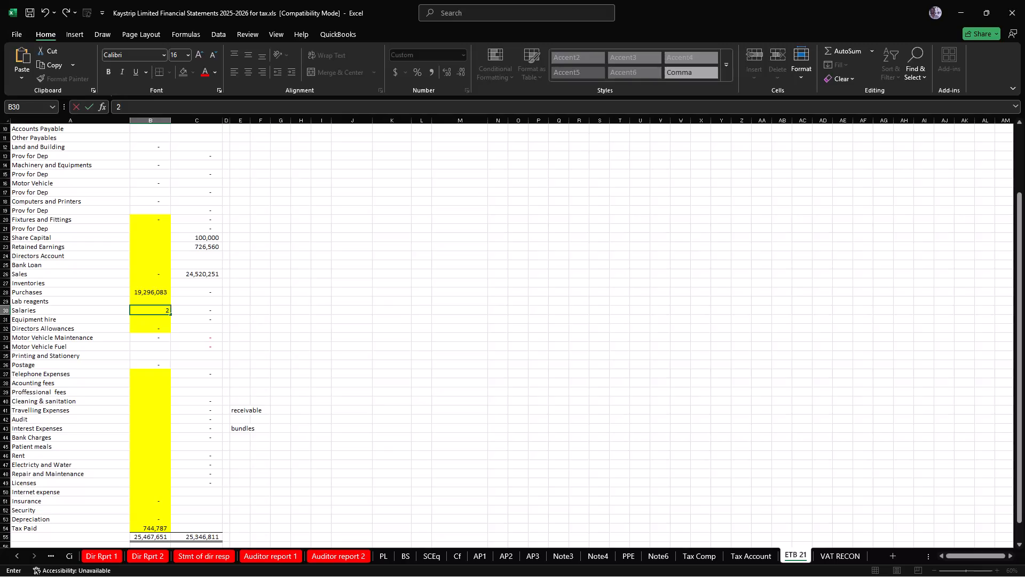
Set the Salaries debit in the ETB 21 trial balance to 2702801.33.
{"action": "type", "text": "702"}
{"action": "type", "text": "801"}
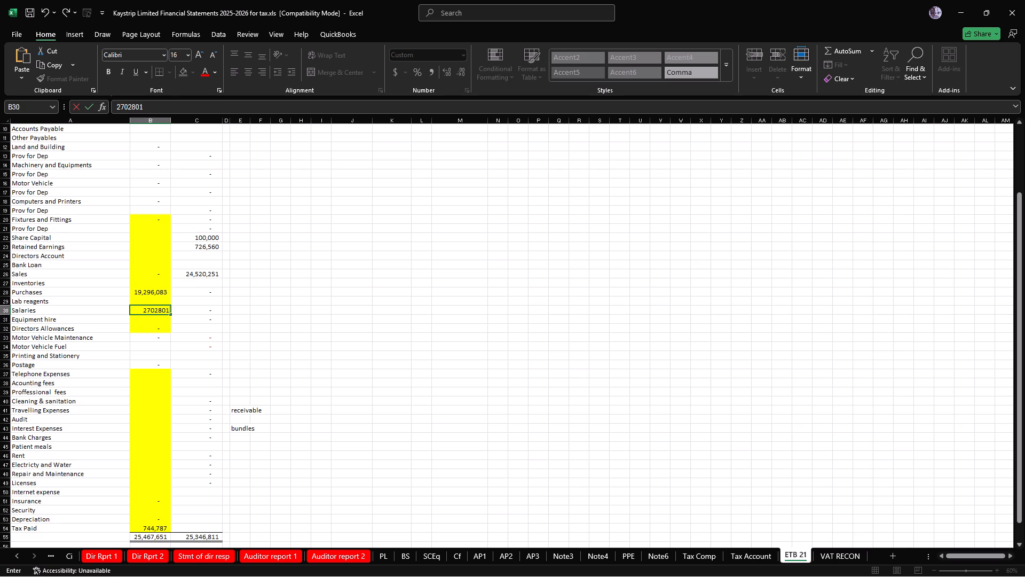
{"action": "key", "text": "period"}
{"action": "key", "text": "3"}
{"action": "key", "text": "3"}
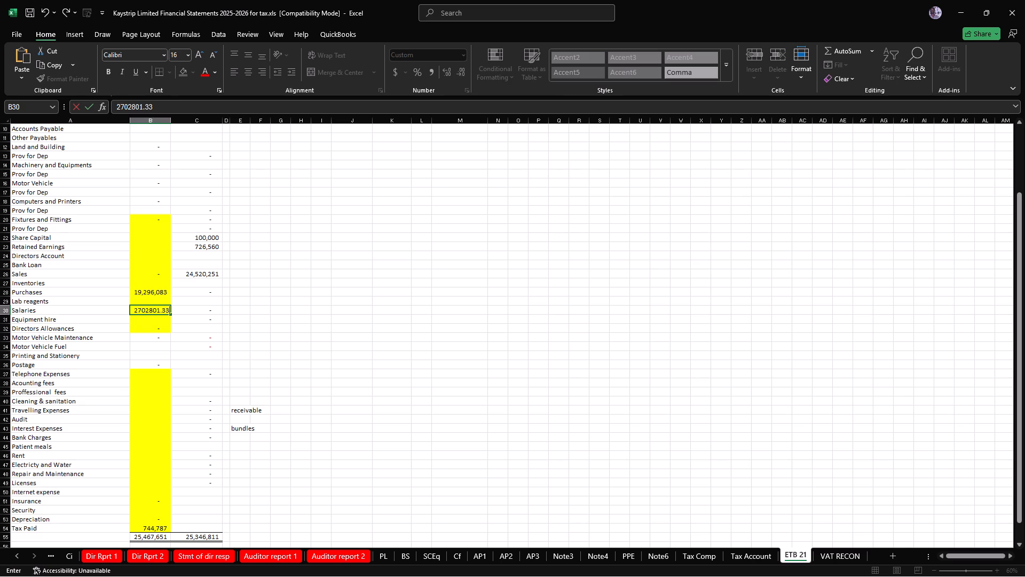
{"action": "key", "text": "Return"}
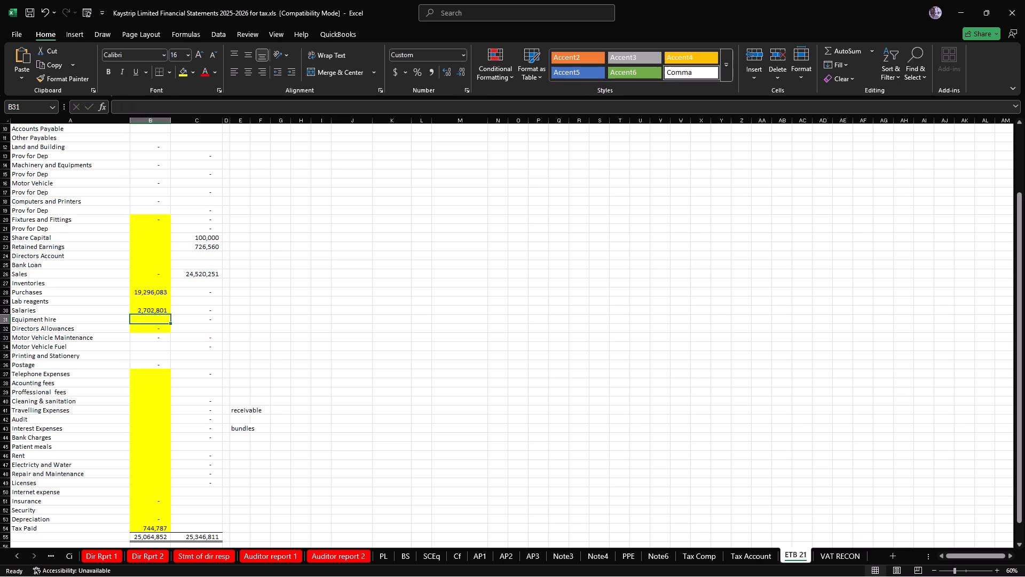
Check the trial balance difference formula, and set the Cooperative Bank debit in ETB 21 to 2603140.
{"action": "scroll", "coordinate": [208, 333], "scroll_direction": "down", "scroll_amount": 2}
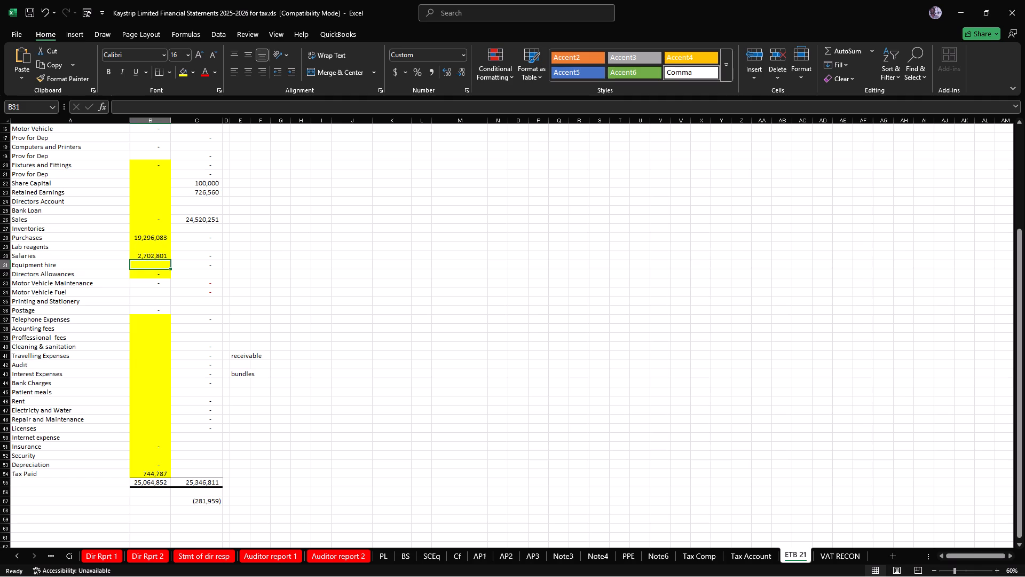
{"action": "left_click", "coordinate": [213, 504]}
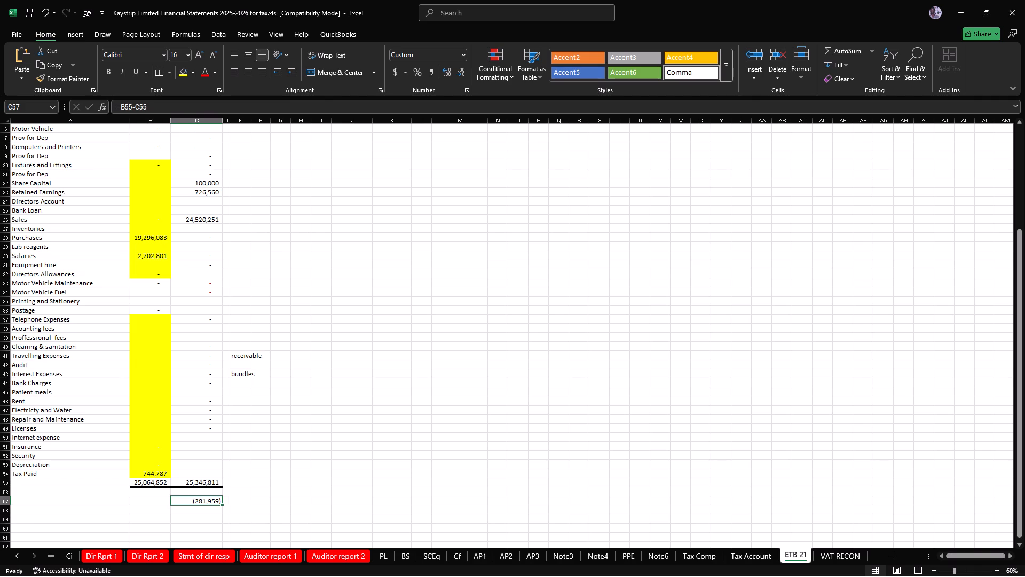
{"action": "scroll", "coordinate": [239, 418], "scroll_direction": "up", "scroll_amount": 4}
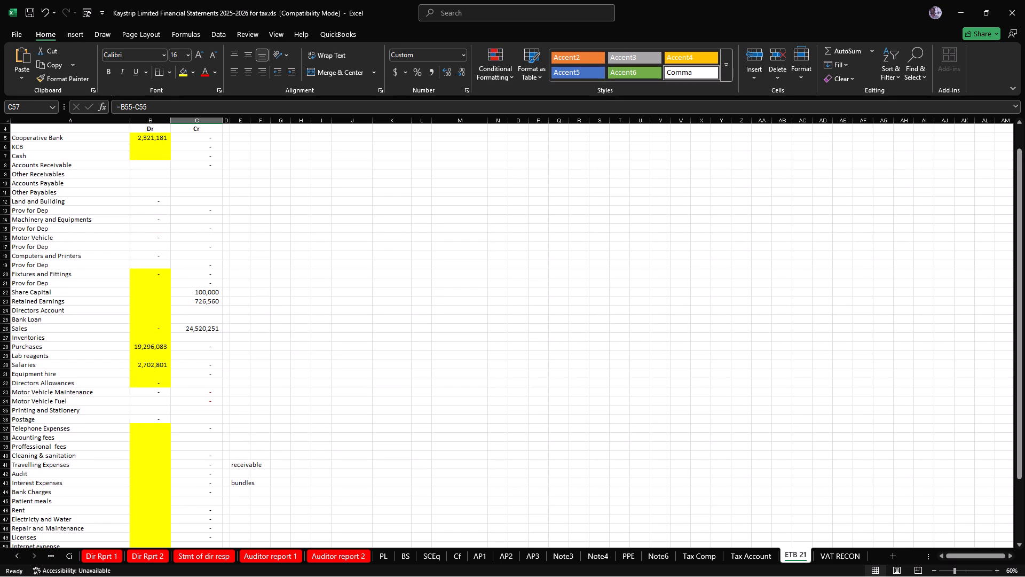
{"action": "scroll", "coordinate": [243, 416], "scroll_direction": "down", "scroll_amount": 3}
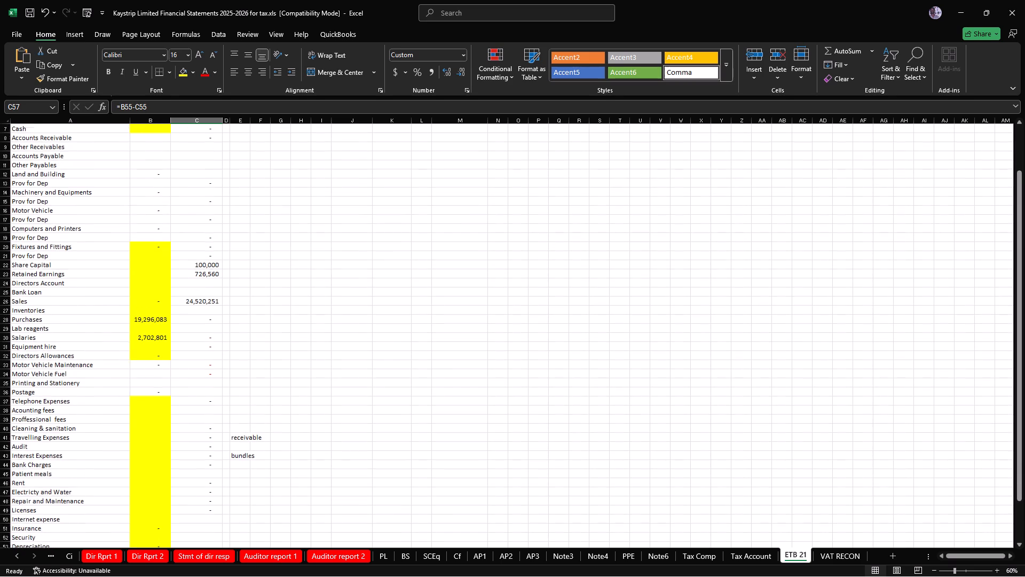
{"action": "scroll", "coordinate": [243, 416], "scroll_direction": "down", "scroll_amount": 2}
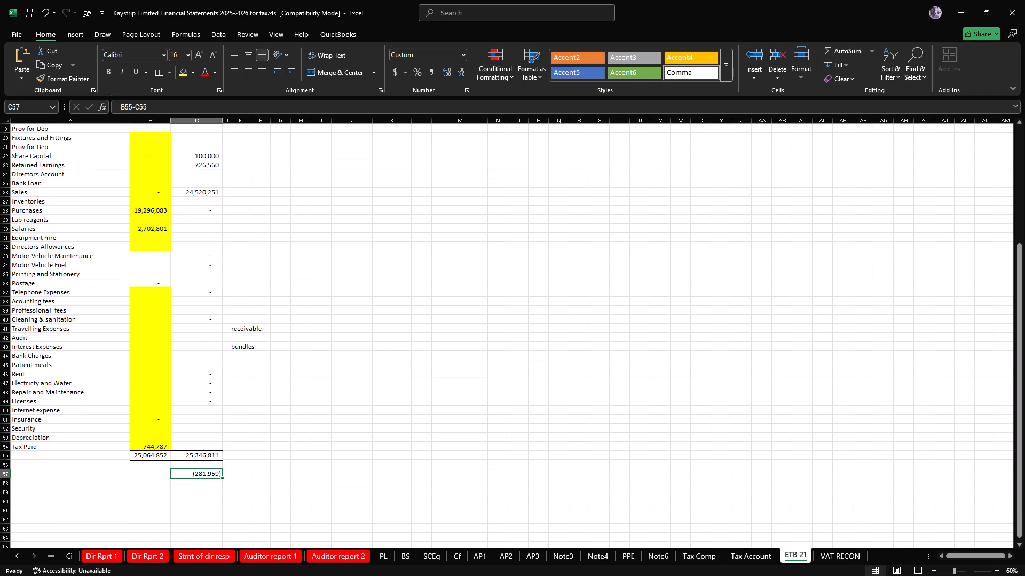
{"action": "scroll", "coordinate": [269, 316], "scroll_direction": "up", "scroll_amount": 9}
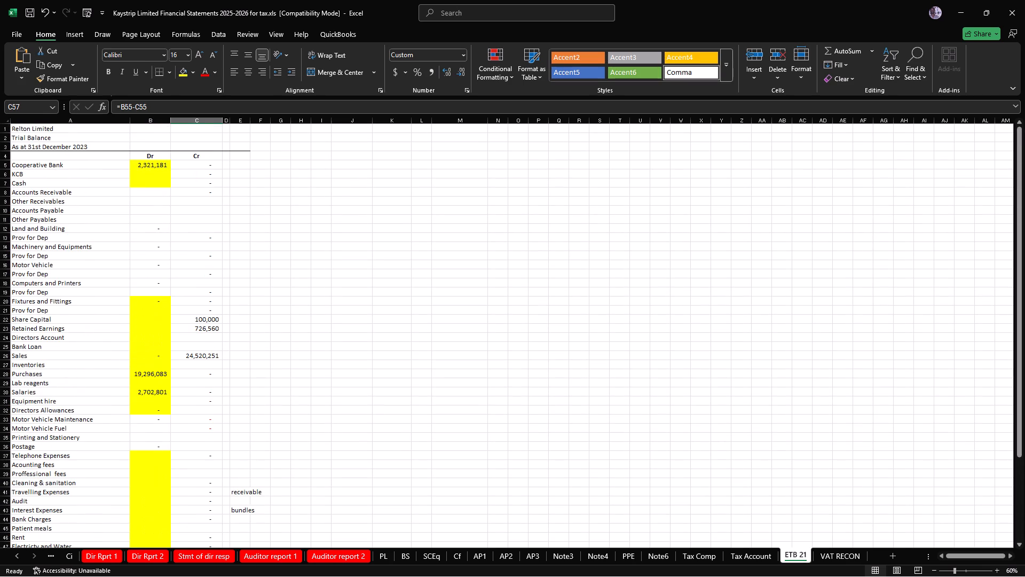
{"action": "left_click", "coordinate": [159, 168]}
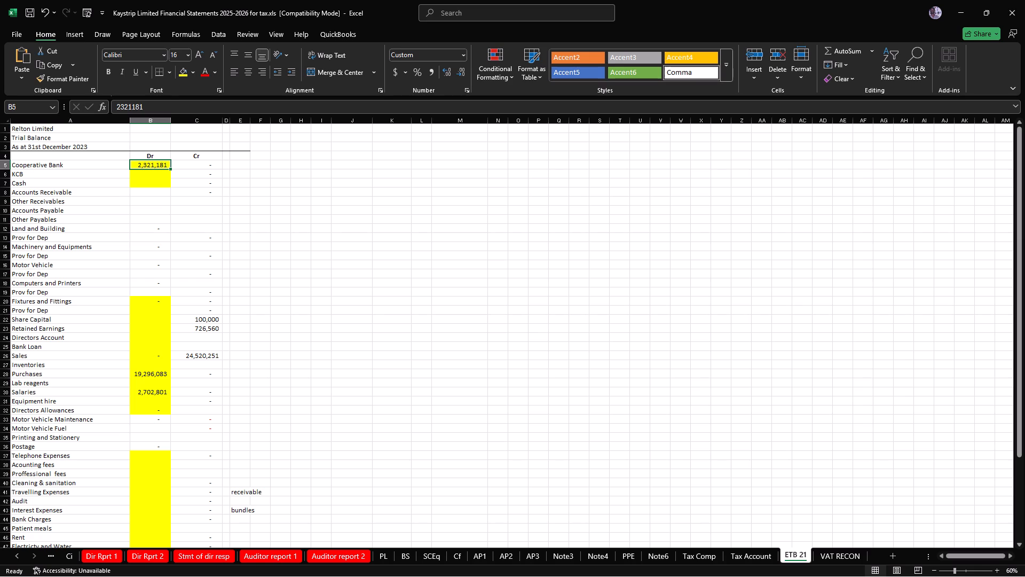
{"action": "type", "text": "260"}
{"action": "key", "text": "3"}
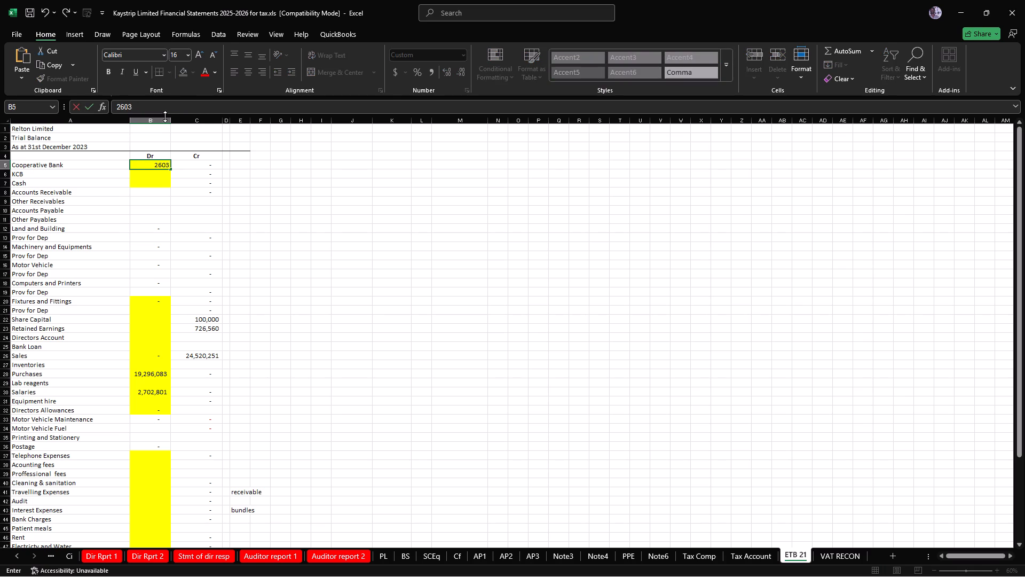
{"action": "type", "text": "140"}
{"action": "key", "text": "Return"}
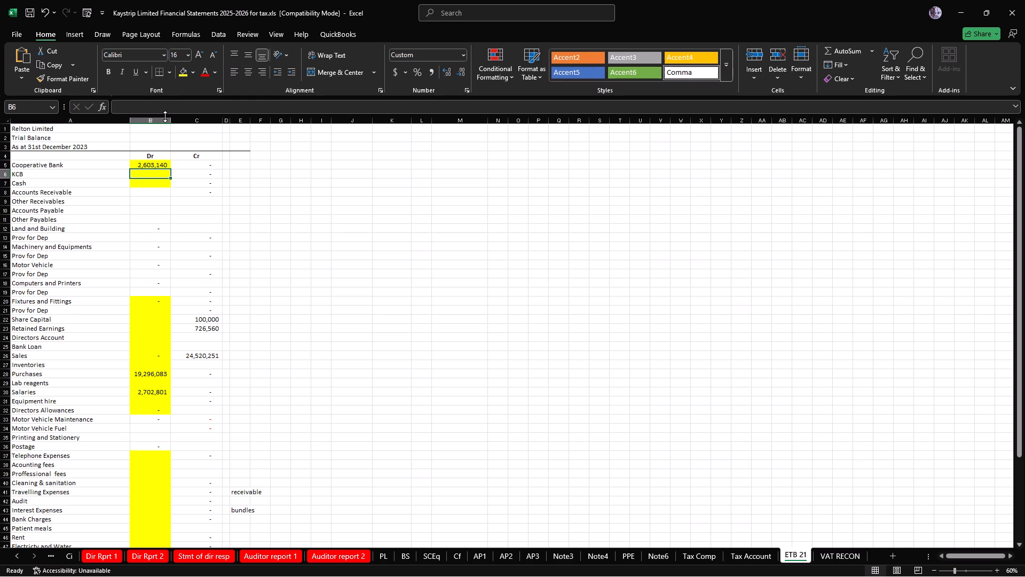
Check the ETB 21 debit and credit totals, the PL statement, and the tax computation and tax account in Tax Comp.
{"action": "scroll", "coordinate": [311, 441], "scroll_direction": "down", "scroll_amount": 6}
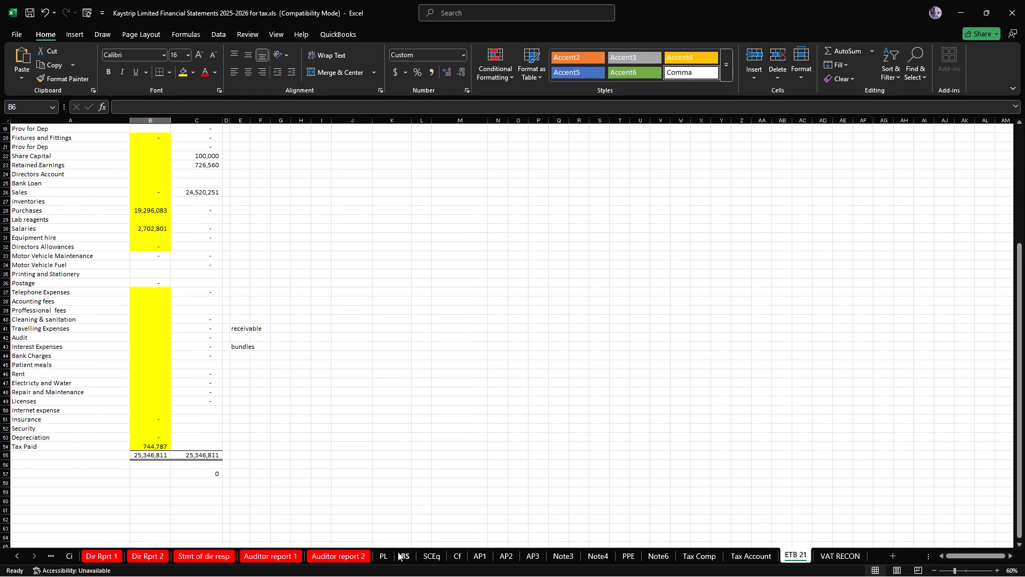
{"action": "left_click", "coordinate": [384, 551]}
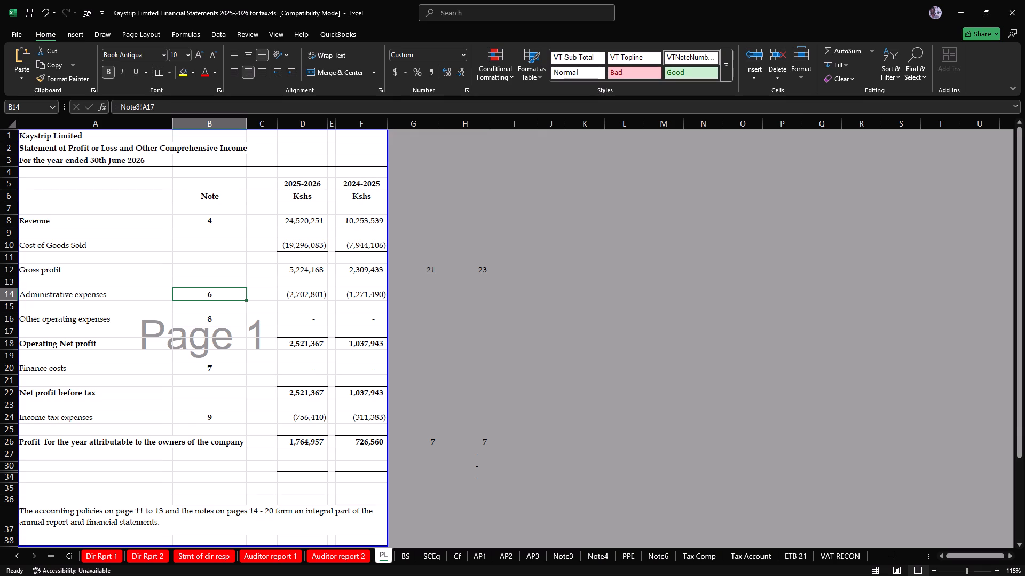
{"action": "left_click", "coordinate": [689, 554]}
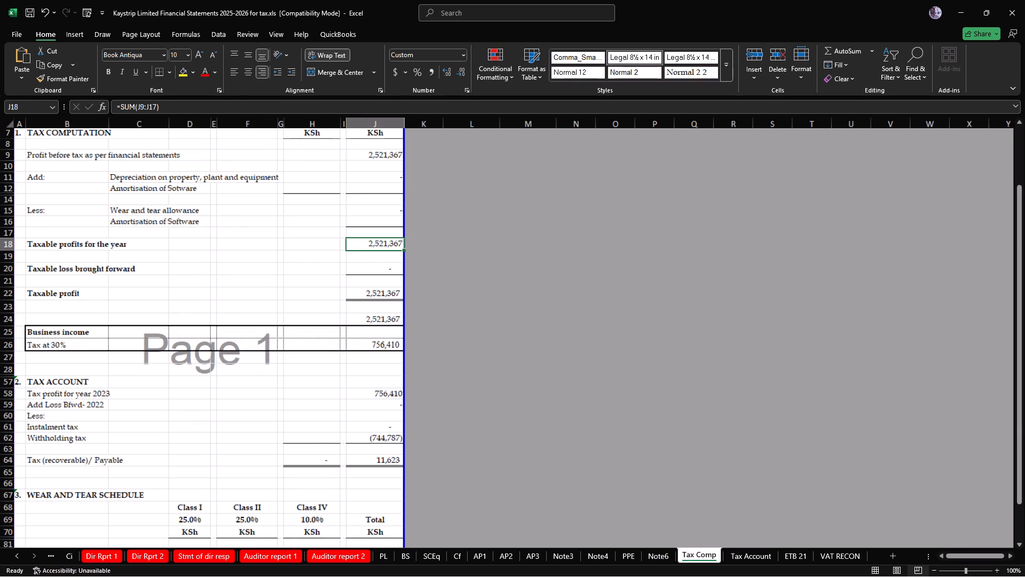
{"action": "scroll", "coordinate": [561, 470], "scroll_direction": "down", "scroll_amount": 2}
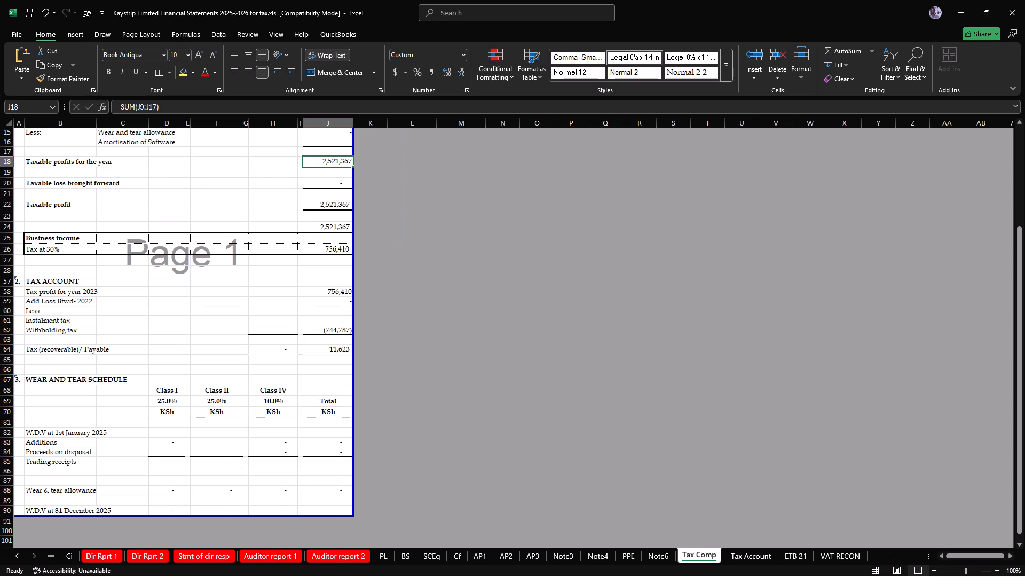
{"action": "scroll", "coordinate": [561, 470], "scroll_direction": "up", "scroll_amount": 1}
{"action": "scroll", "coordinate": [561, 470], "scroll_direction": "down", "scroll_amount": 1}
{"action": "left_click", "coordinate": [384, 553]}
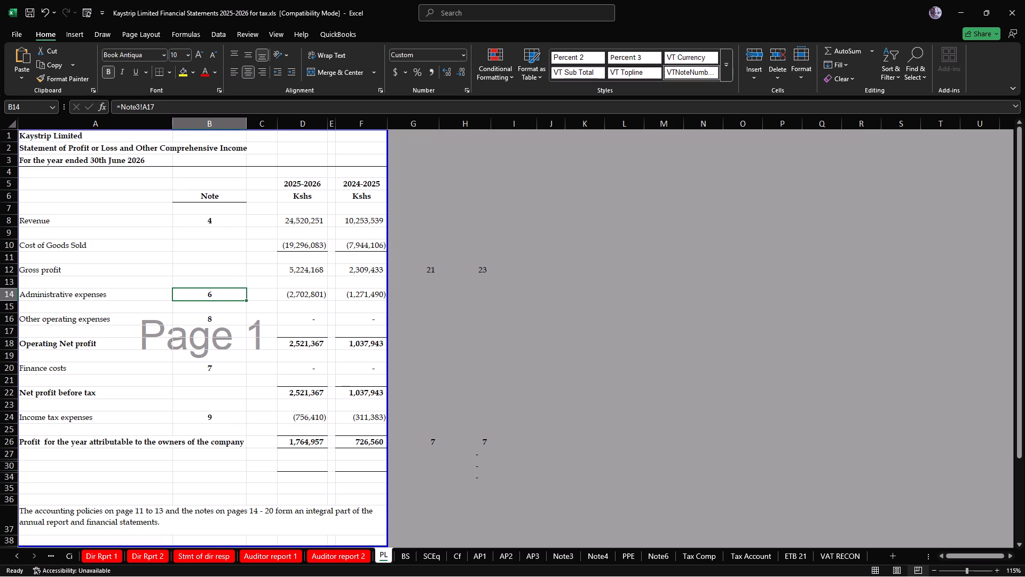
Examine the BS sheet's current assets, tax payable, equity and net capital employed, including the balance check at its end.
{"action": "left_click", "coordinate": [407, 556]}
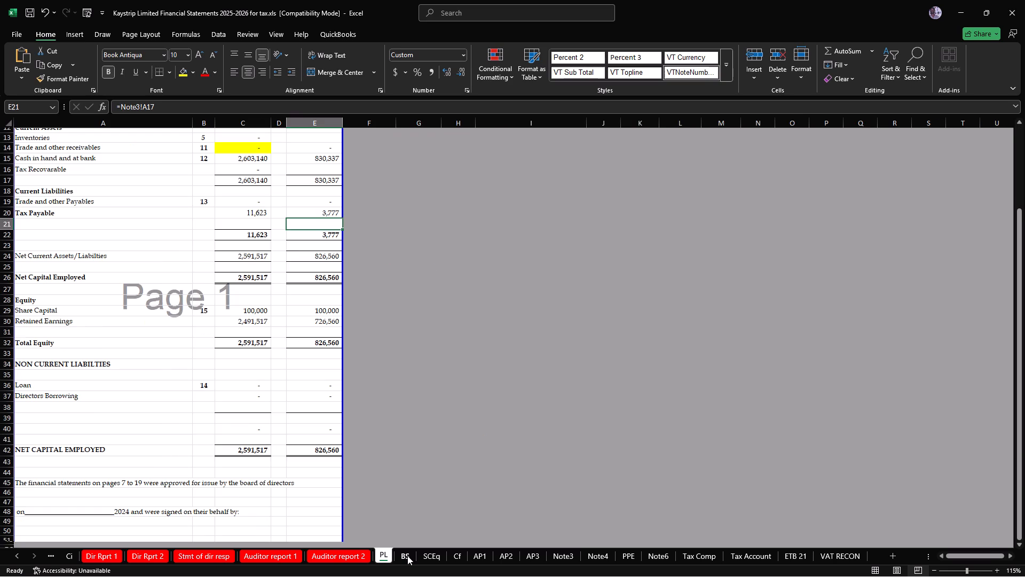
{"action": "left_click", "coordinate": [407, 556]}
{"action": "scroll", "coordinate": [381, 482], "scroll_direction": "up", "scroll_amount": 2}
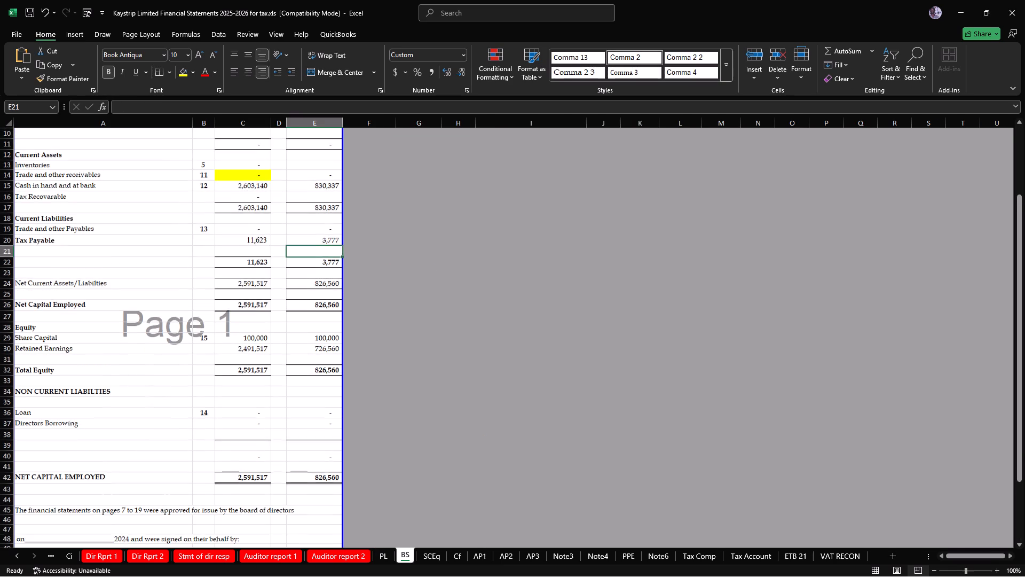
{"action": "scroll", "coordinate": [381, 482], "scroll_direction": "down", "scroll_amount": 2}
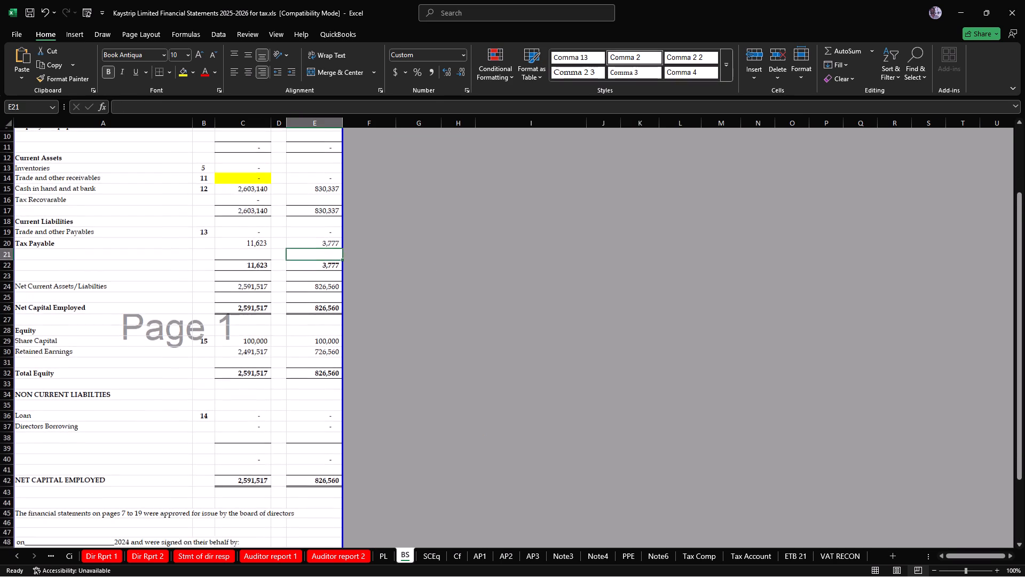
{"action": "scroll", "coordinate": [381, 482], "scroll_direction": "down", "scroll_amount": 2}
{"action": "scroll", "coordinate": [383, 485], "scroll_direction": "up", "scroll_amount": 1}
{"action": "scroll", "coordinate": [384, 482], "scroll_direction": "down", "scroll_amount": 2}
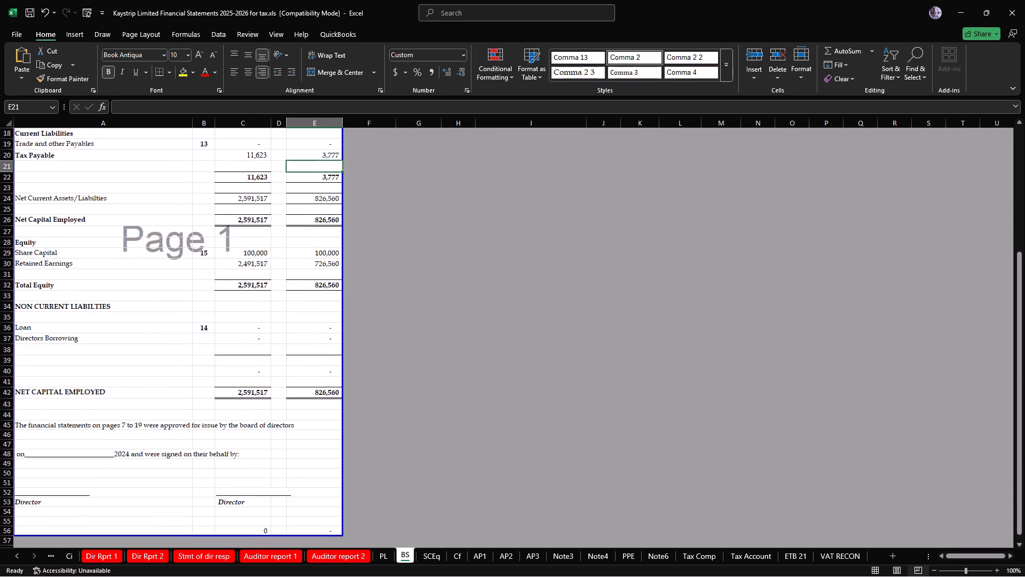
{"action": "scroll", "coordinate": [384, 482], "scroll_direction": "up", "scroll_amount": 3}
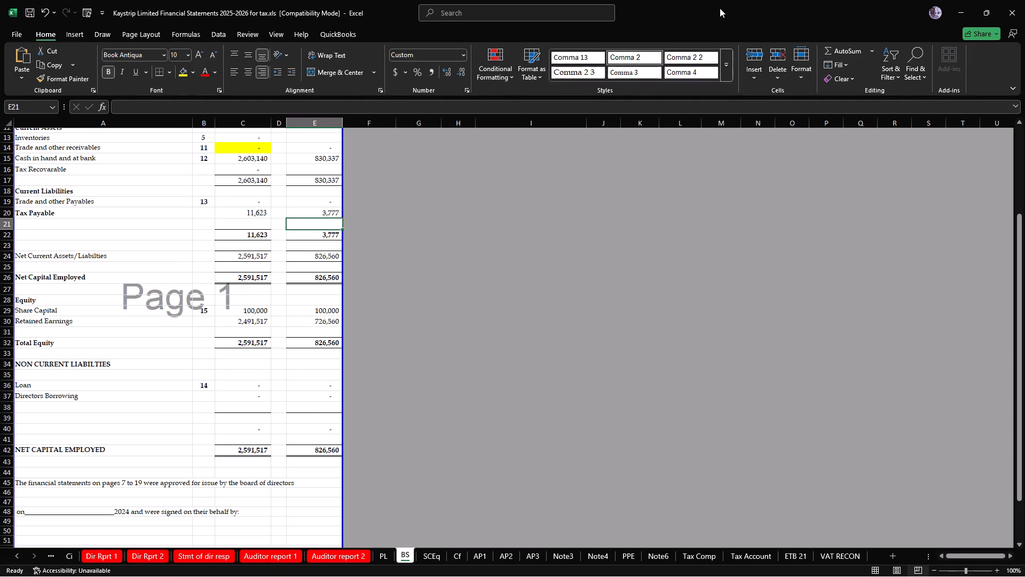
Arrange the financial statements beside the IT2C return workbook and show the Business column of its B_Profit_Loss_Account sheet.
{"action": "left_click_drag", "start_coordinate": [720, 8], "coordinate": [0, 148]}
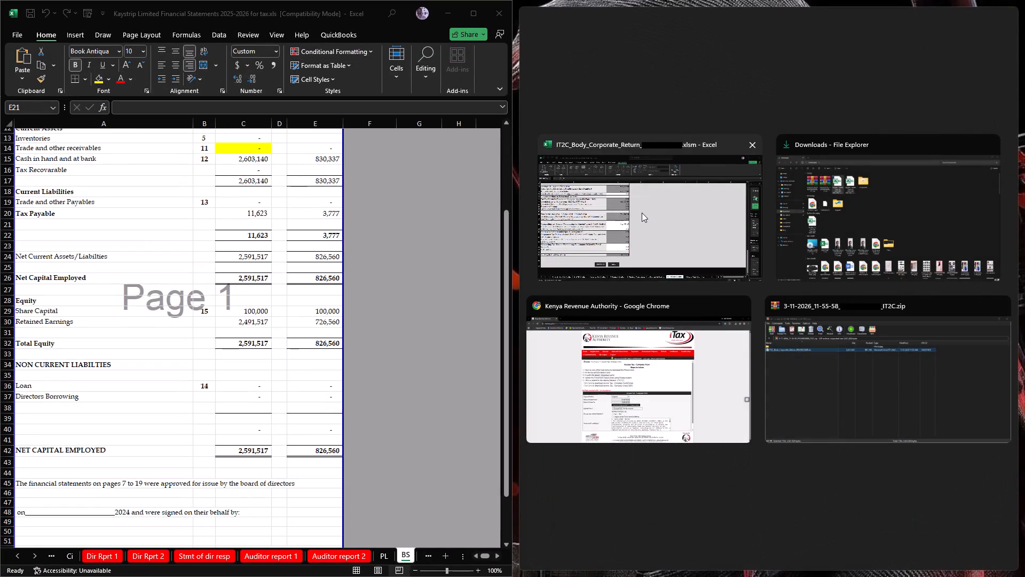
{"action": "left_click", "coordinate": [642, 213]}
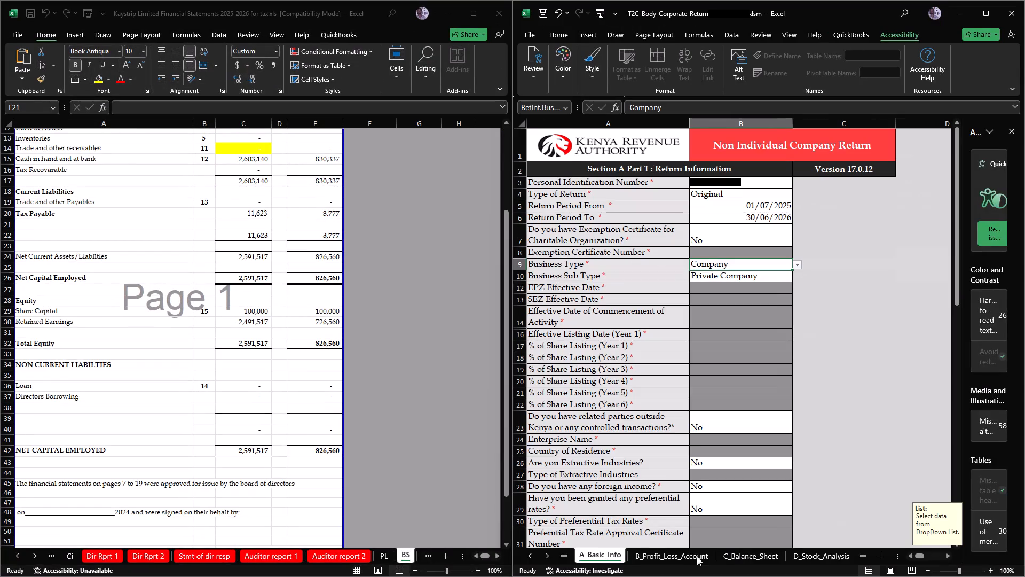
{"action": "left_click", "coordinate": [693, 557]}
{"action": "scroll", "coordinate": [733, 414], "scroll_direction": "up", "scroll_amount": 2}
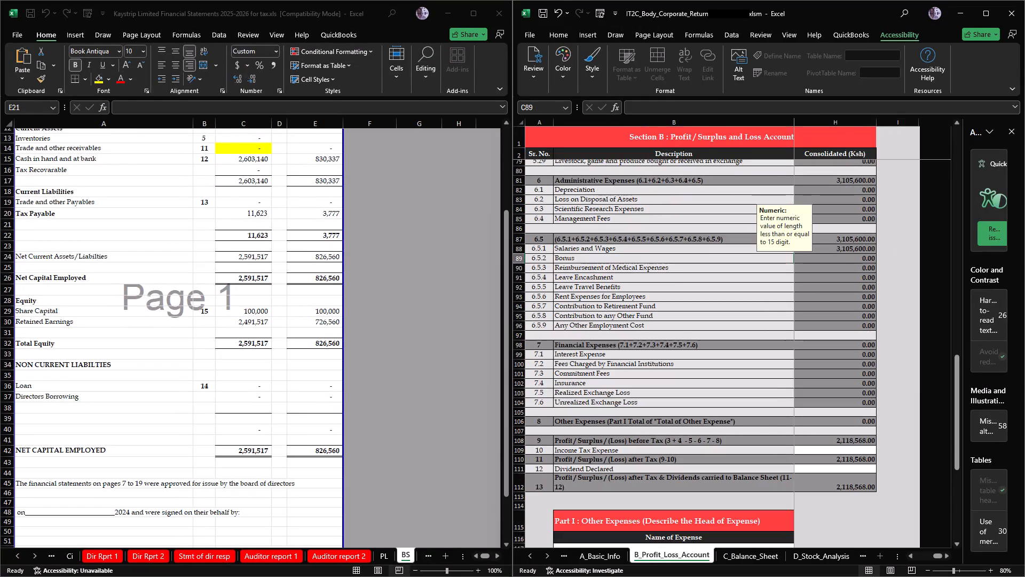
{"action": "left_click", "coordinate": [911, 557]}
{"action": "triple_click", "coordinate": [911, 557]}
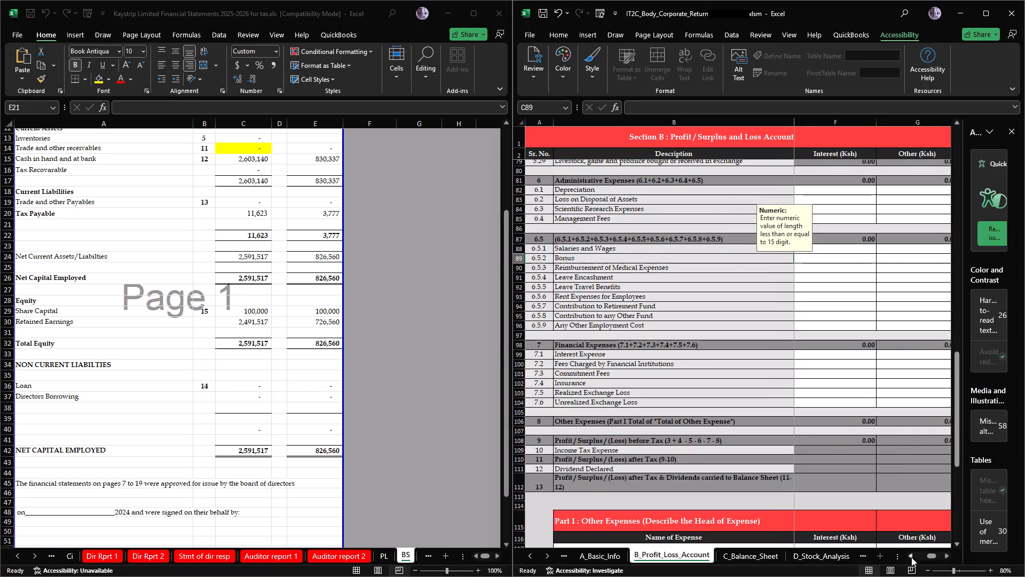
{"action": "left_click", "coordinate": [911, 557]}
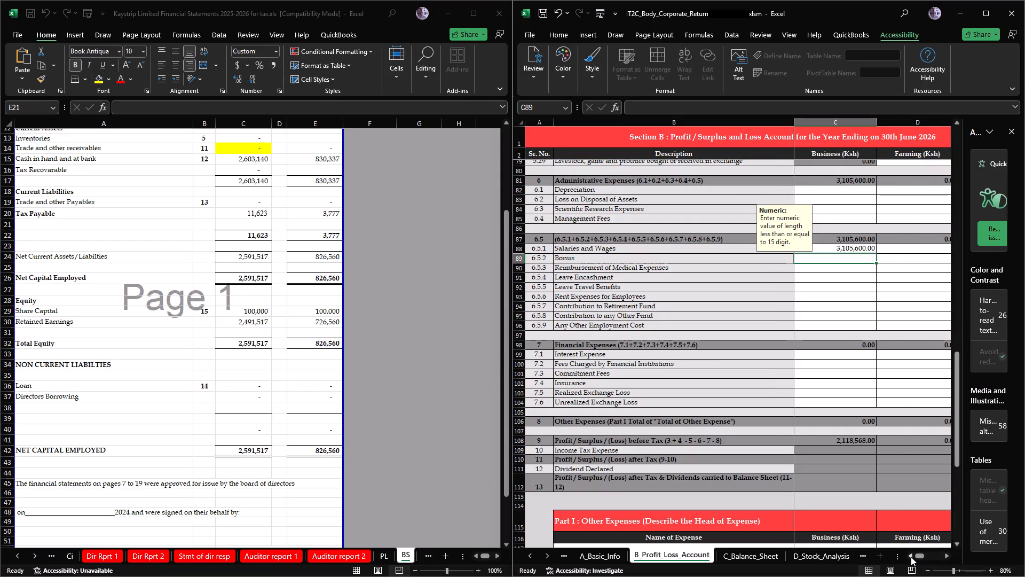
Set the Business amount for Salaries and Wages in B_Profit_Loss_Account to 2702801, using the basic salary figure from Note3.
{"action": "double_click", "coordinate": [385, 553]}
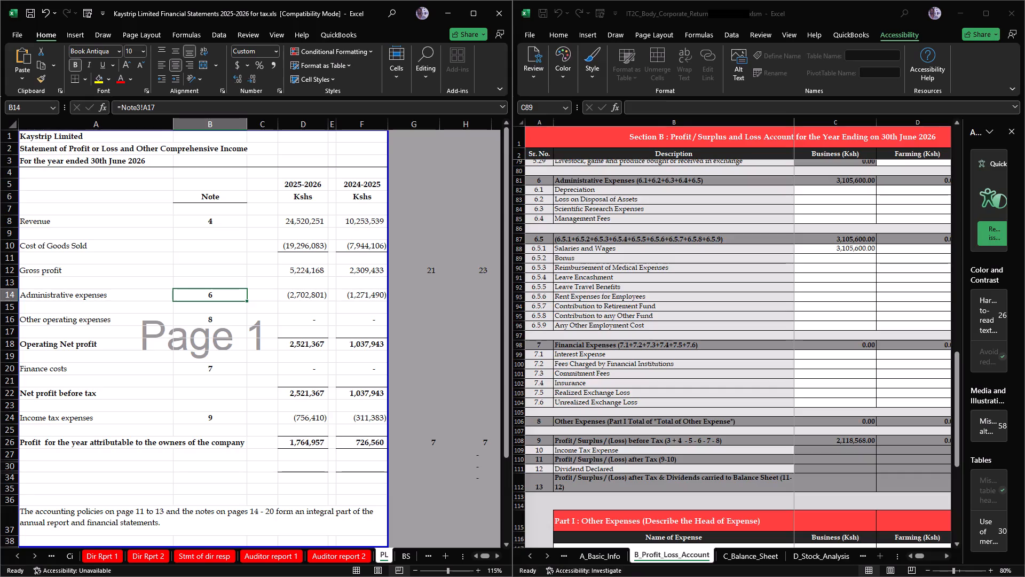
{"action": "triple_click", "coordinate": [26, 559]}
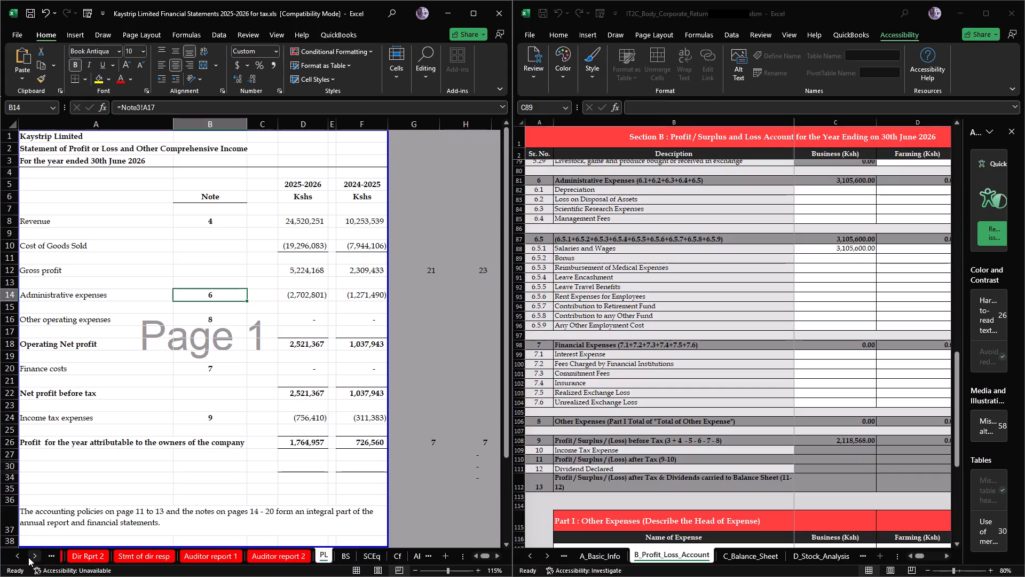
{"action": "double_click", "coordinate": [28, 557]}
{"action": "left_click", "coordinate": [313, 558]}
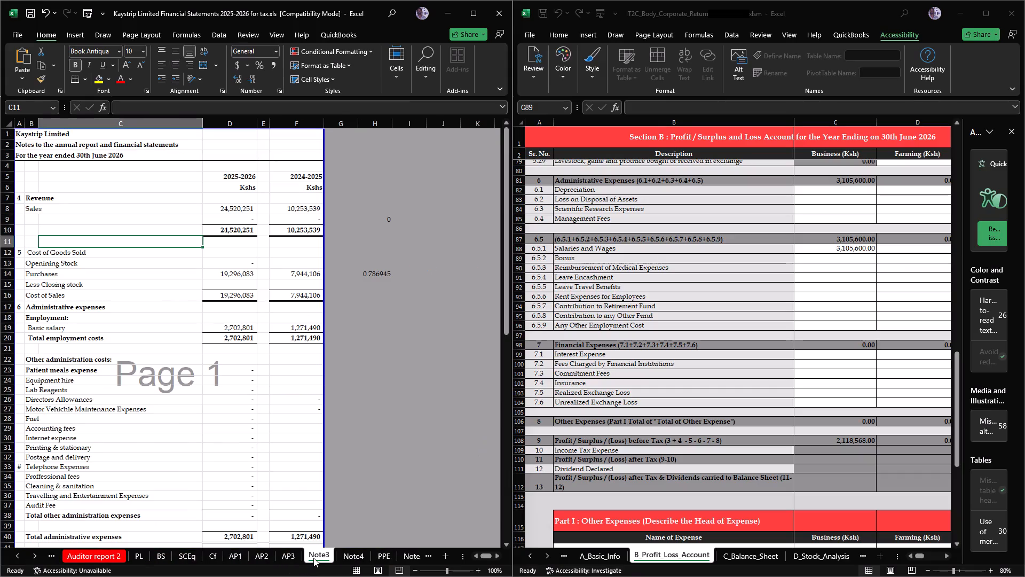
{"action": "left_click", "coordinate": [812, 365]}
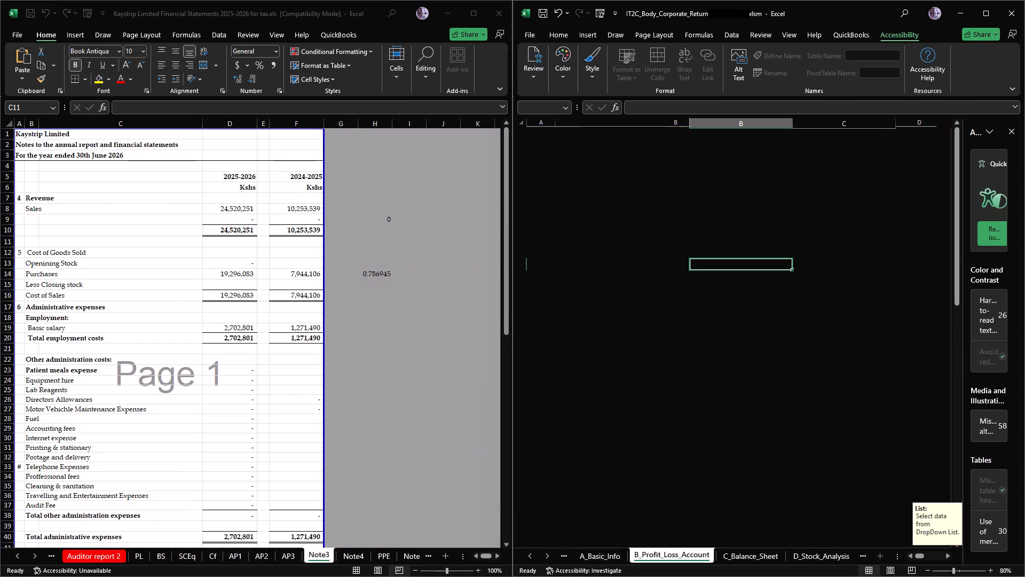
{"action": "left_click", "coordinate": [685, 556]}
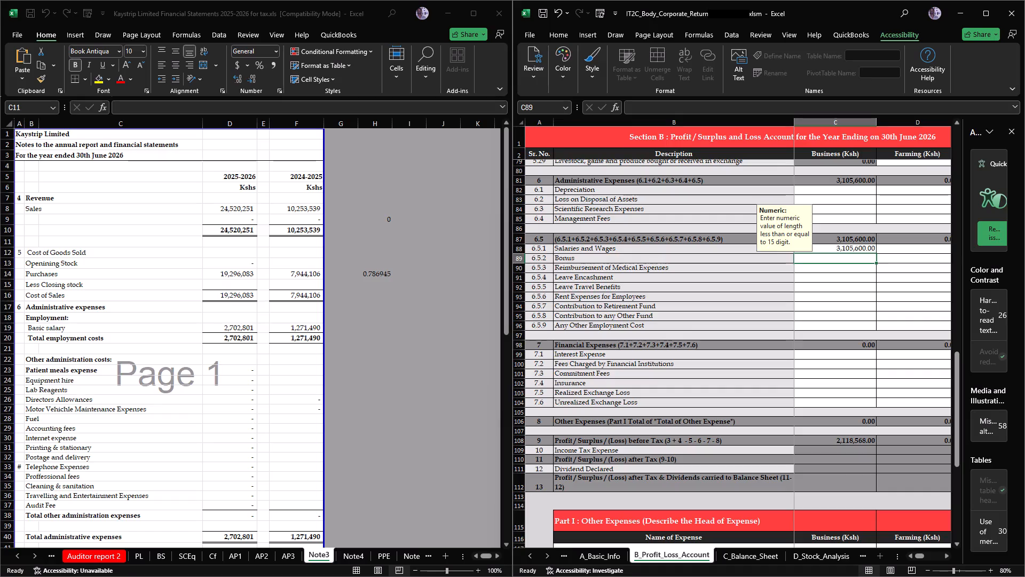
{"action": "left_click", "coordinate": [839, 246]}
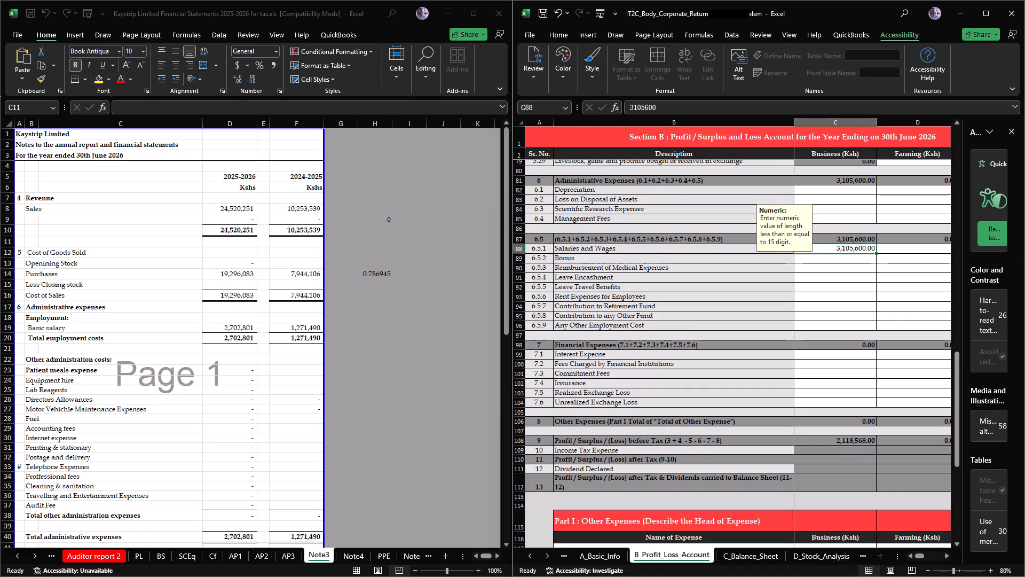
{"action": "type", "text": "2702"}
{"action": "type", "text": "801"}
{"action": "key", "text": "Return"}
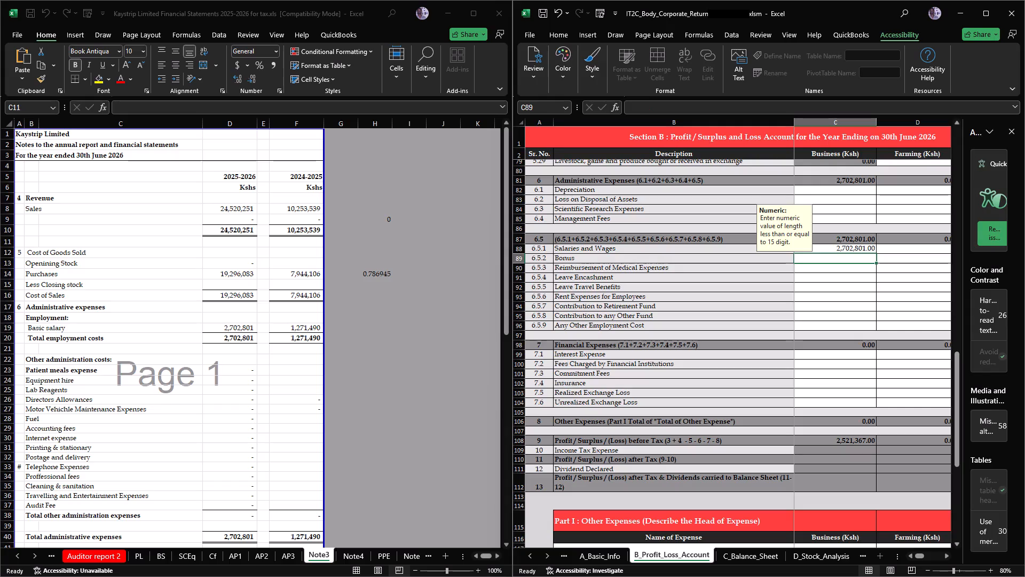
Compare the profit before and after tax in B_Profit_Loss_Account's Consolidated column with the PL statement of the financial statements.
{"action": "scroll", "coordinate": [903, 418], "scroll_direction": "down", "scroll_amount": 2}
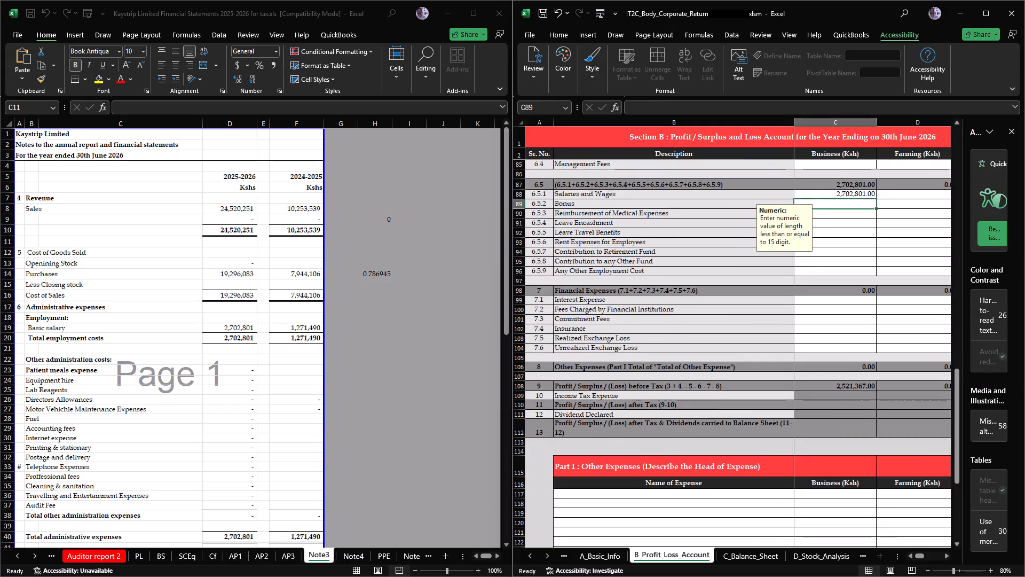
{"action": "scroll", "coordinate": [903, 418], "scroll_direction": "down", "scroll_amount": 2}
{"action": "scroll", "coordinate": [905, 416], "scroll_direction": "up", "scroll_amount": 1}
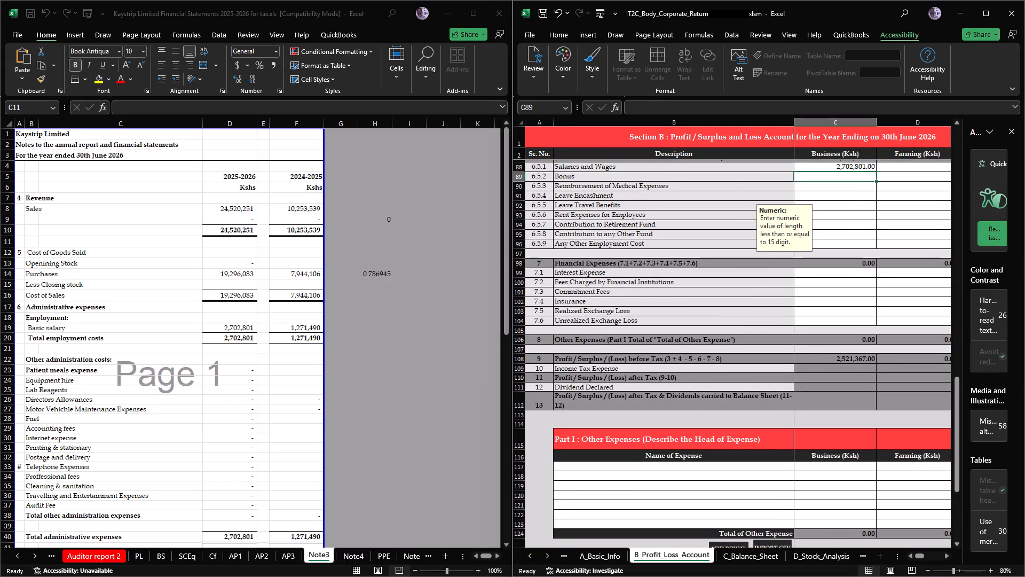
{"action": "triple_click", "coordinate": [947, 553]}
{"action": "left_click", "coordinate": [947, 553]}
{"action": "left_click", "coordinate": [947, 553]}
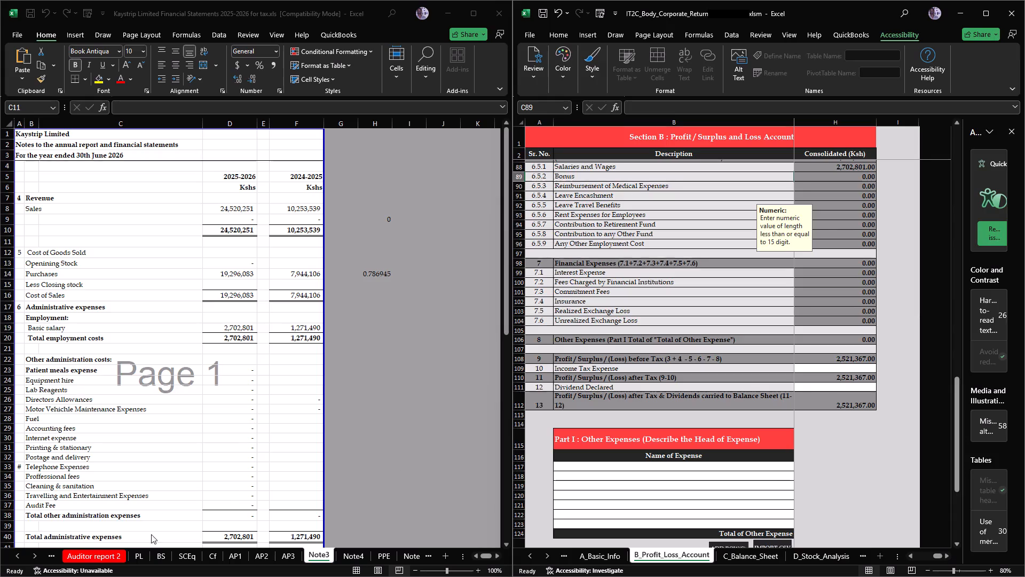
{"action": "double_click", "coordinate": [137, 558]}
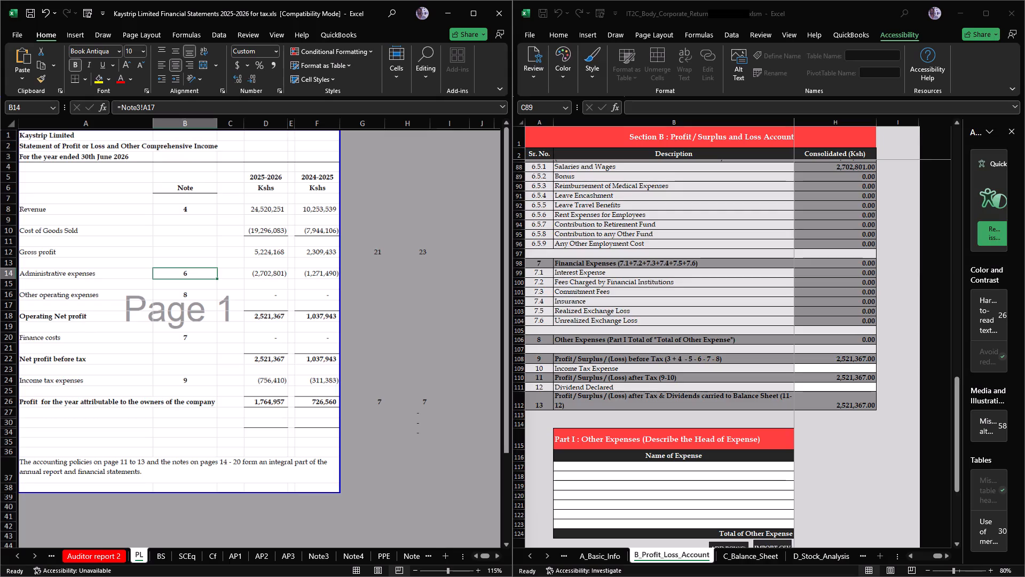
Set the Bank Balance in C_Balance_Sheet to 2603140, matching cash in hand and at bank on the BS sheet.
{"action": "left_click", "coordinate": [163, 558]}
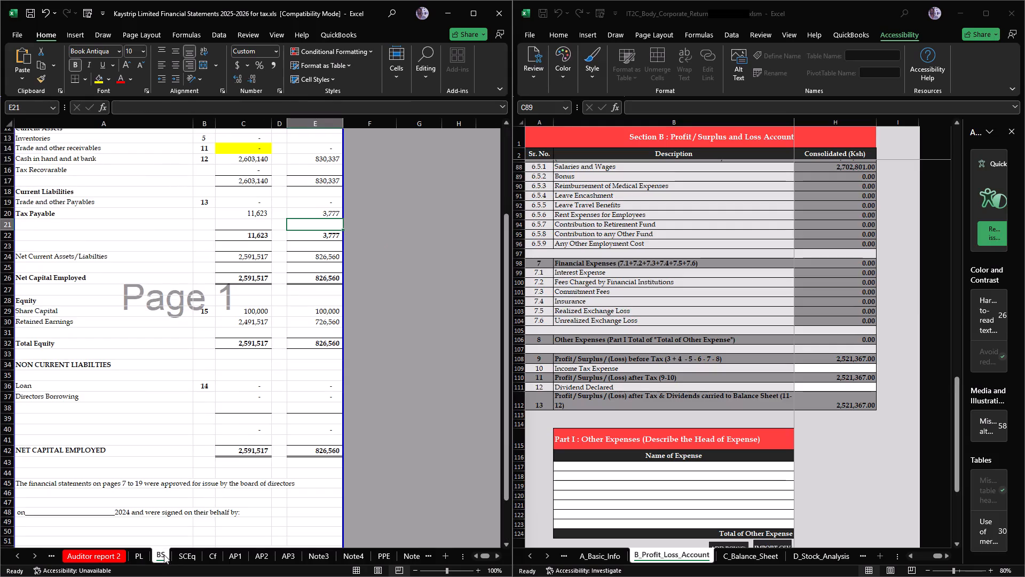
{"action": "left_click", "coordinate": [739, 558]}
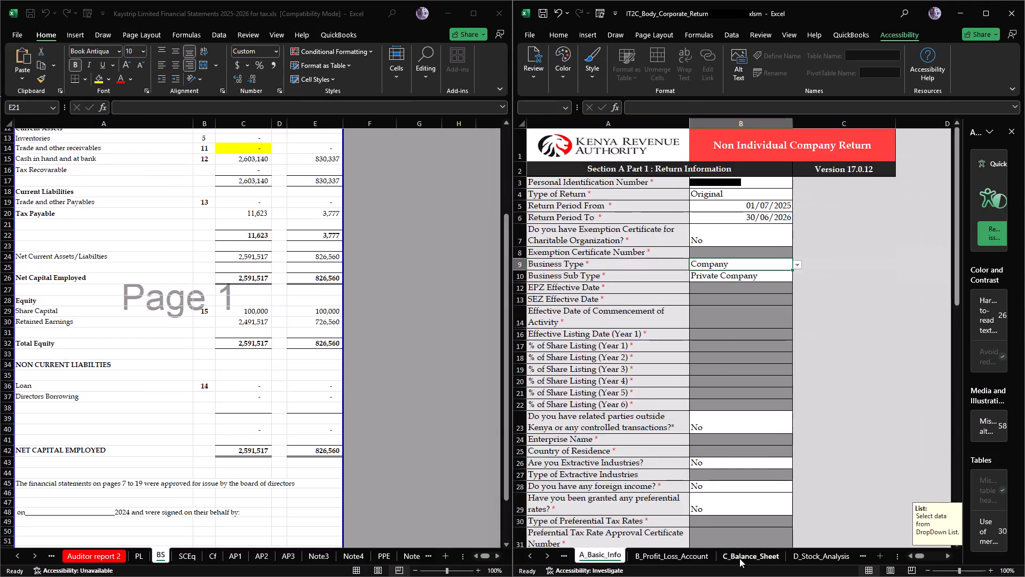
{"action": "left_click", "coordinate": [739, 558]}
{"action": "scroll", "coordinate": [776, 495], "scroll_direction": "up", "scroll_amount": 2}
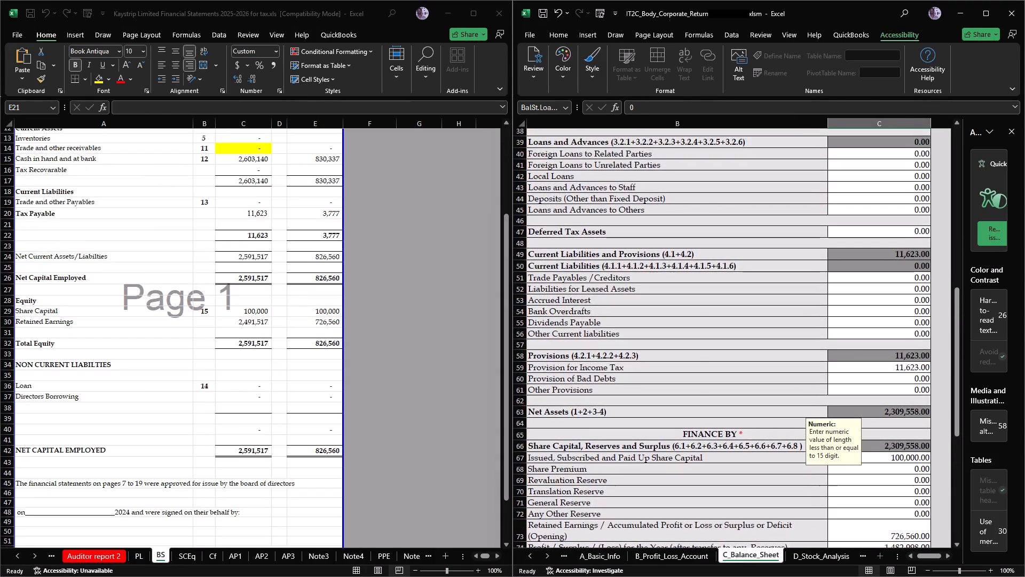
{"action": "scroll", "coordinate": [776, 494], "scroll_direction": "up", "scroll_amount": 4}
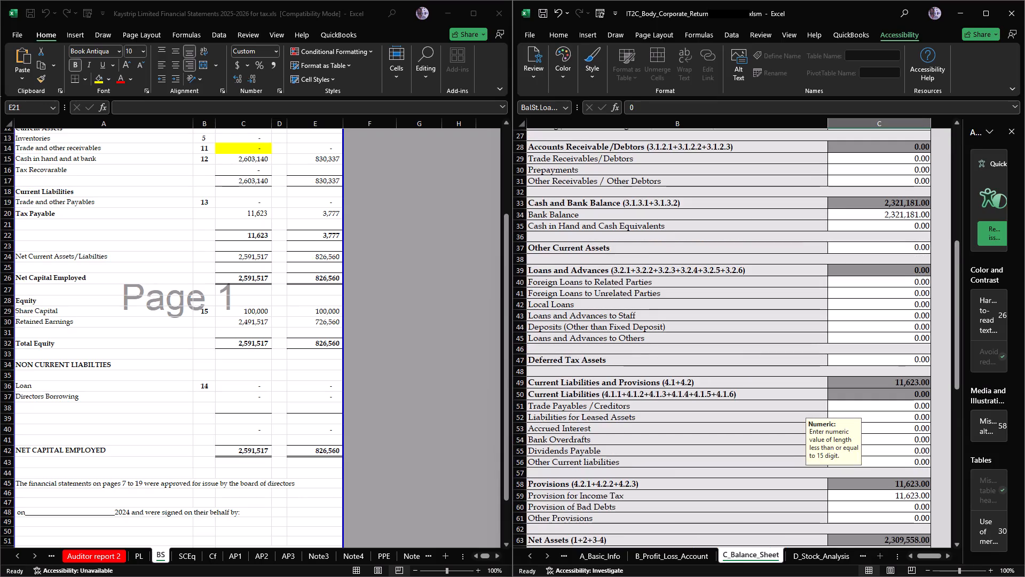
{"action": "scroll", "coordinate": [776, 494], "scroll_direction": "up", "scroll_amount": 2}
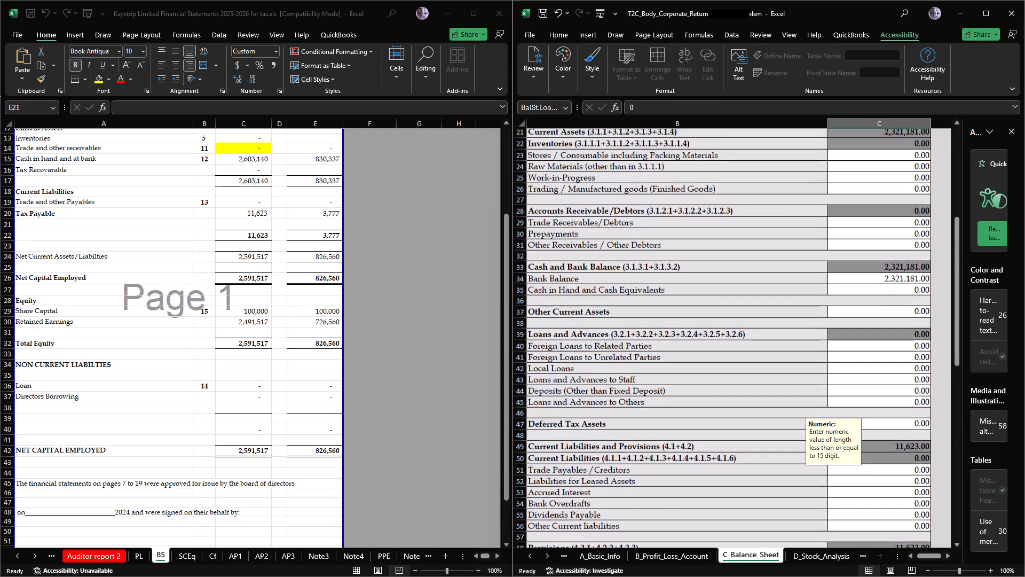
{"action": "left_click", "coordinate": [886, 280]}
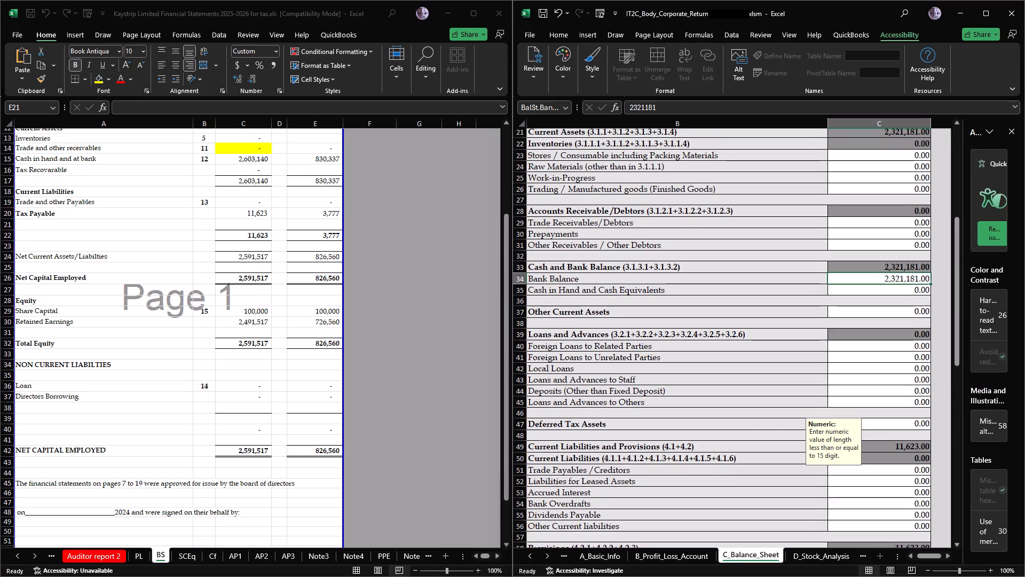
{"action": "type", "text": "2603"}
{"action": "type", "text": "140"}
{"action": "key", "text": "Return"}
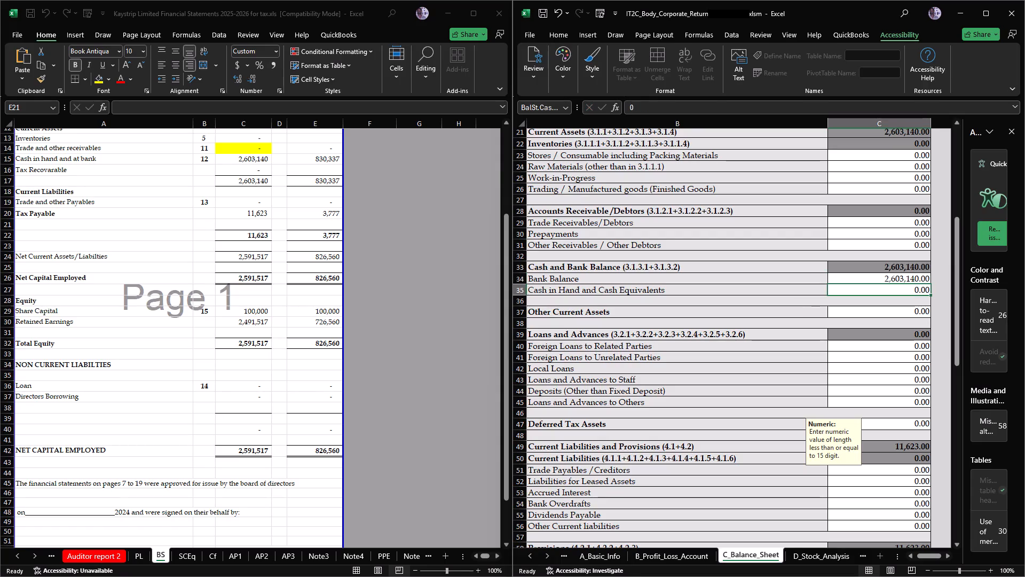
Set Profit / Surplus / (Loss) for the Year in C_Balance_Sheet to 1764957, taken from the profit for the year on the SCEq sheet.
{"action": "scroll", "coordinate": [748, 373], "scroll_direction": "down", "scroll_amount": 2}
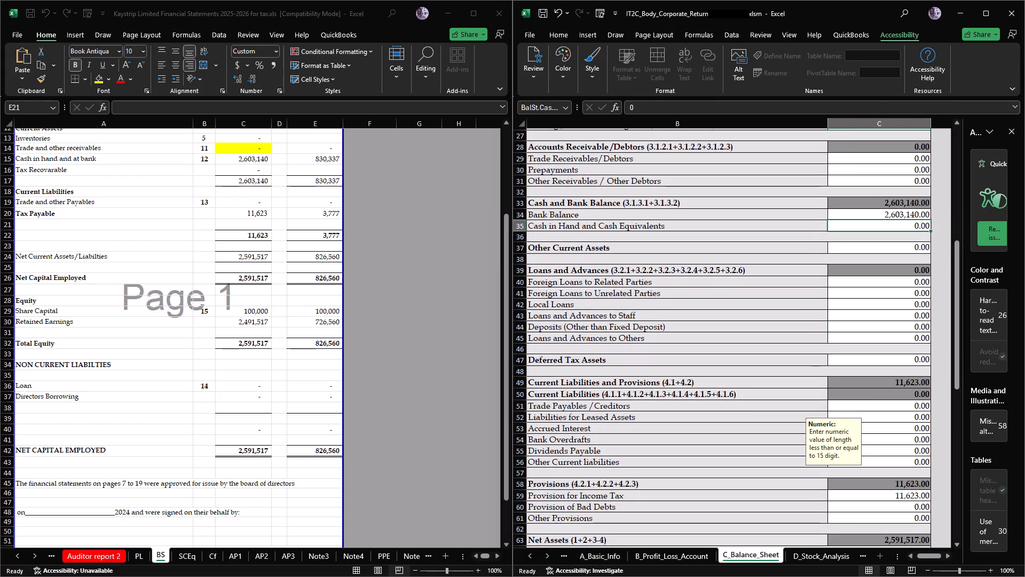
{"action": "scroll", "coordinate": [838, 501], "scroll_direction": "down", "scroll_amount": 1}
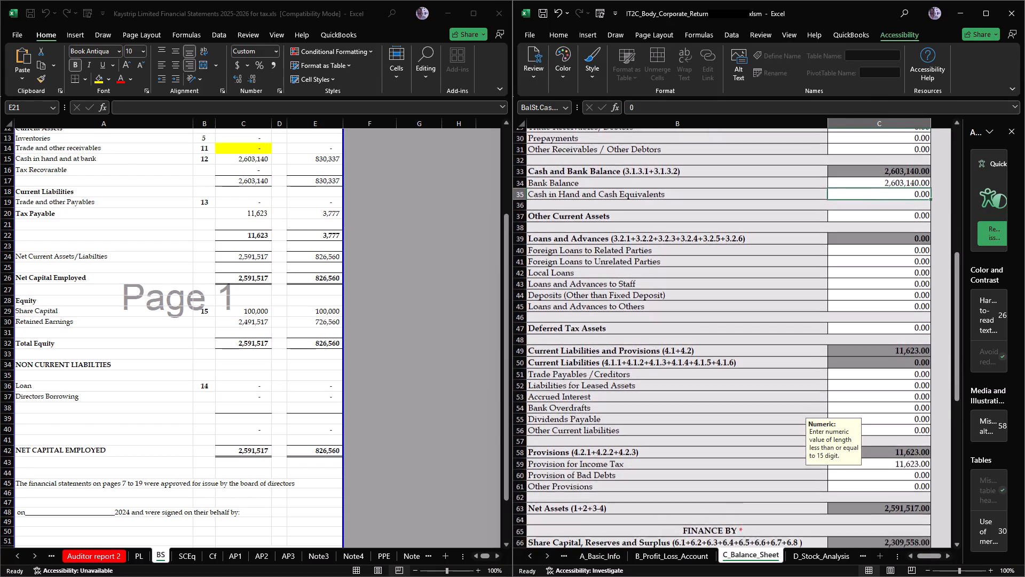
{"action": "scroll", "coordinate": [838, 501], "scroll_direction": "down", "scroll_amount": 4}
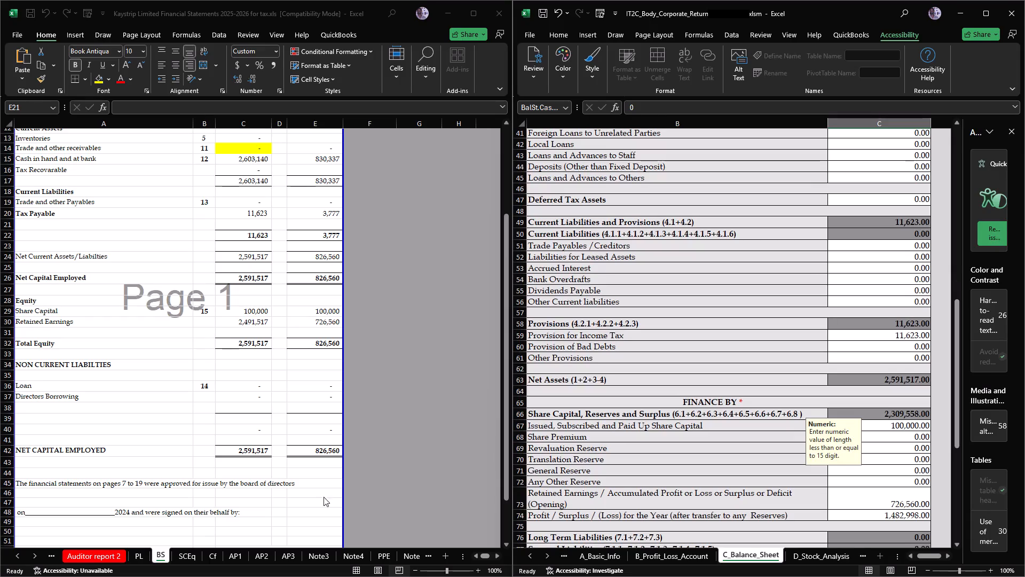
{"action": "double_click", "coordinate": [184, 557]}
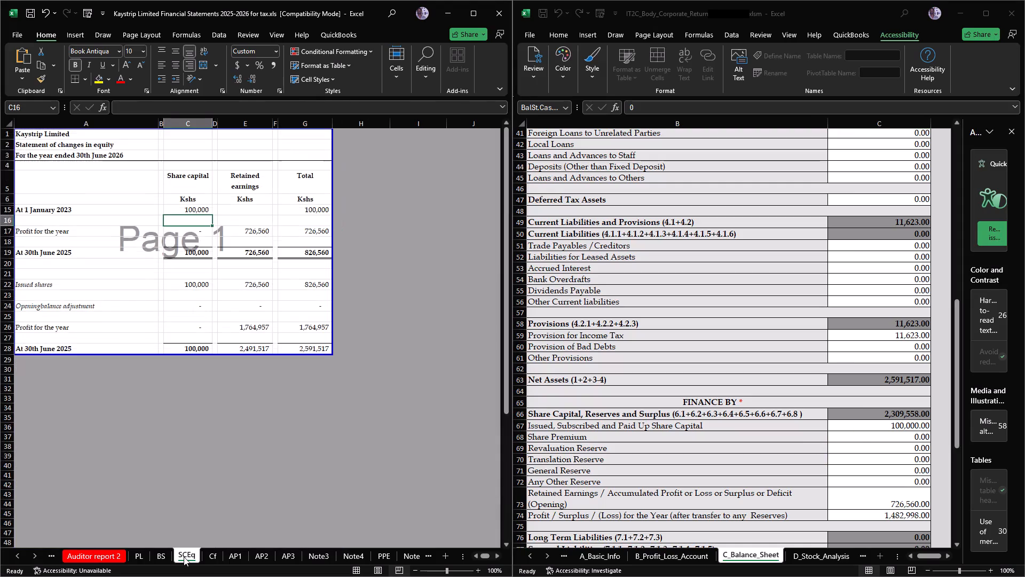
{"action": "left_click", "coordinate": [184, 557]}
{"action": "left_click", "coordinate": [743, 551]}
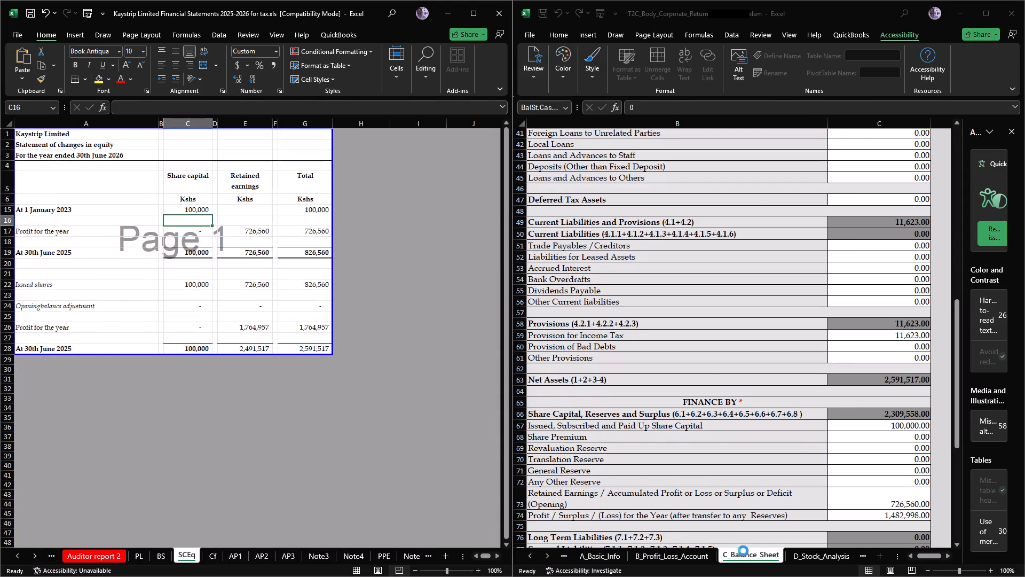
{"action": "left_click", "coordinate": [746, 558]}
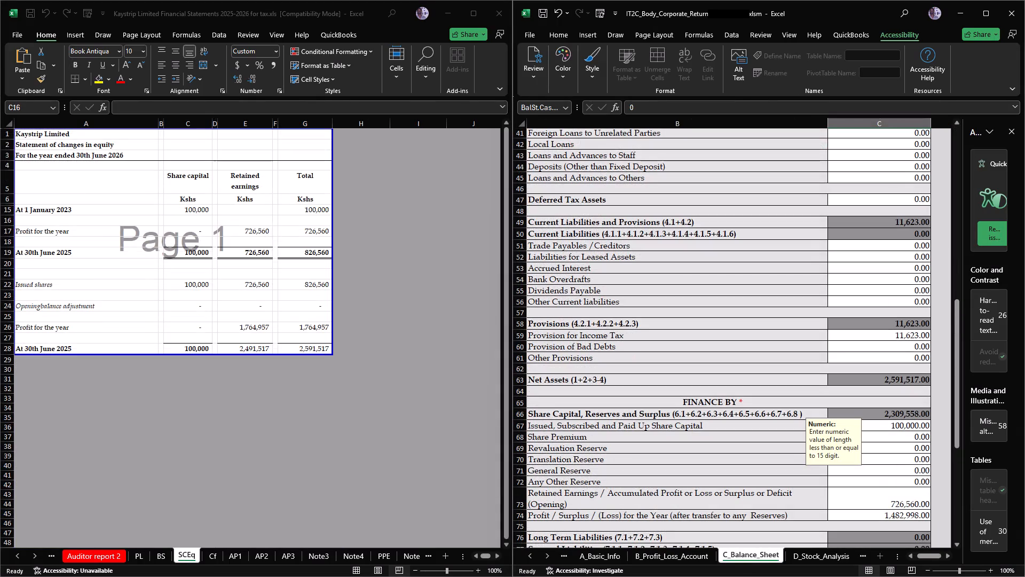
{"action": "left_click", "coordinate": [870, 517]}
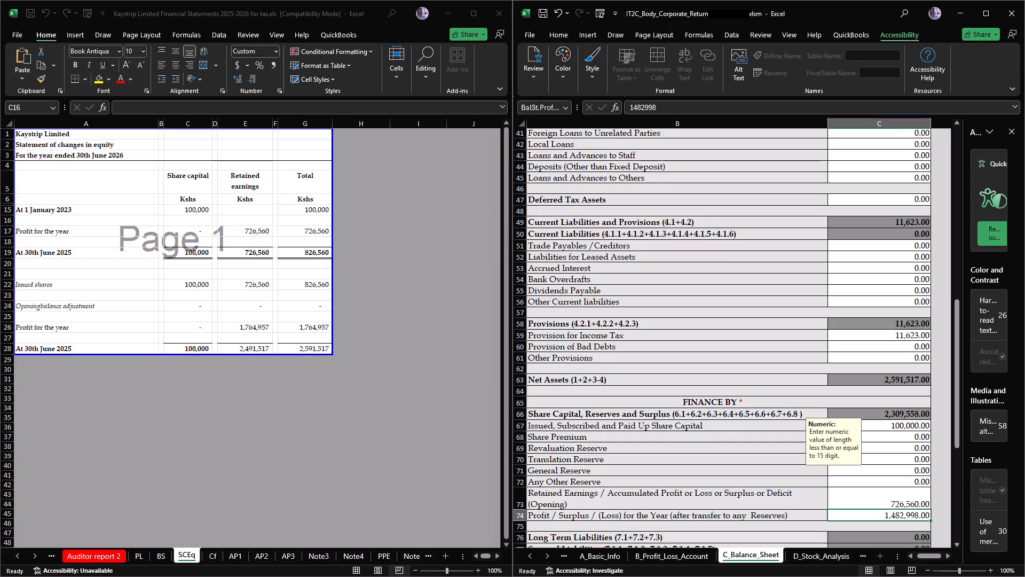
{"action": "key", "text": "1"}
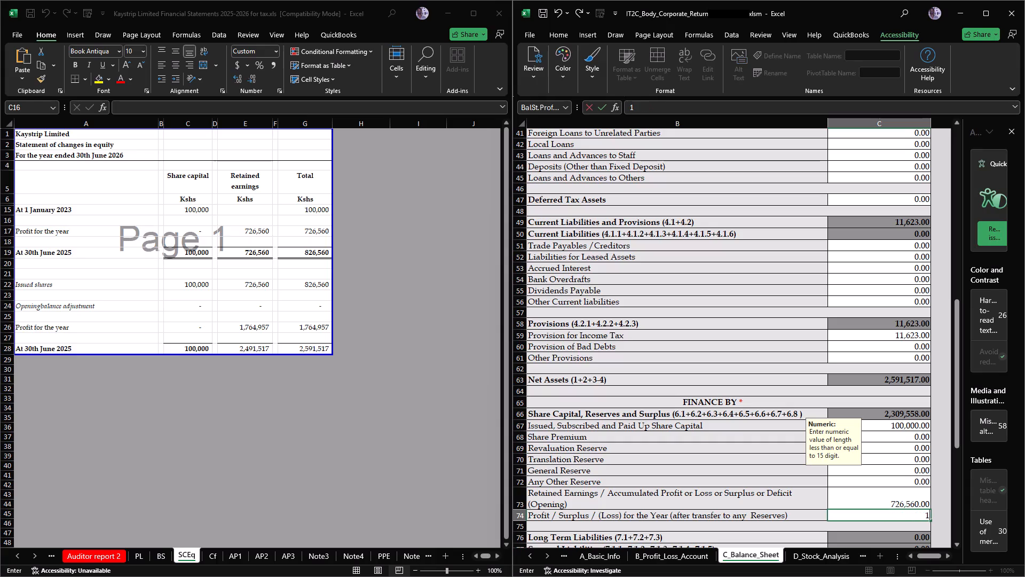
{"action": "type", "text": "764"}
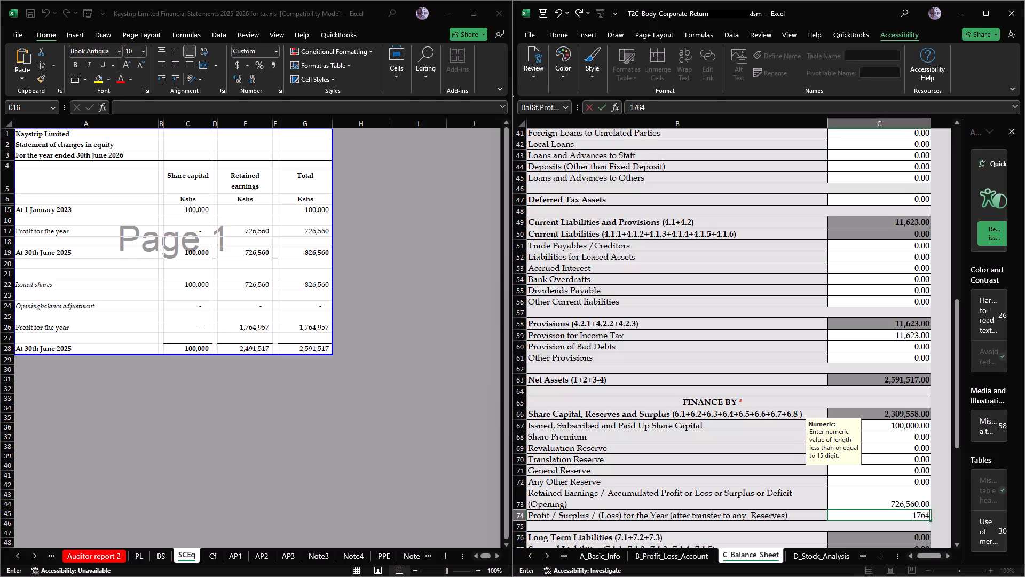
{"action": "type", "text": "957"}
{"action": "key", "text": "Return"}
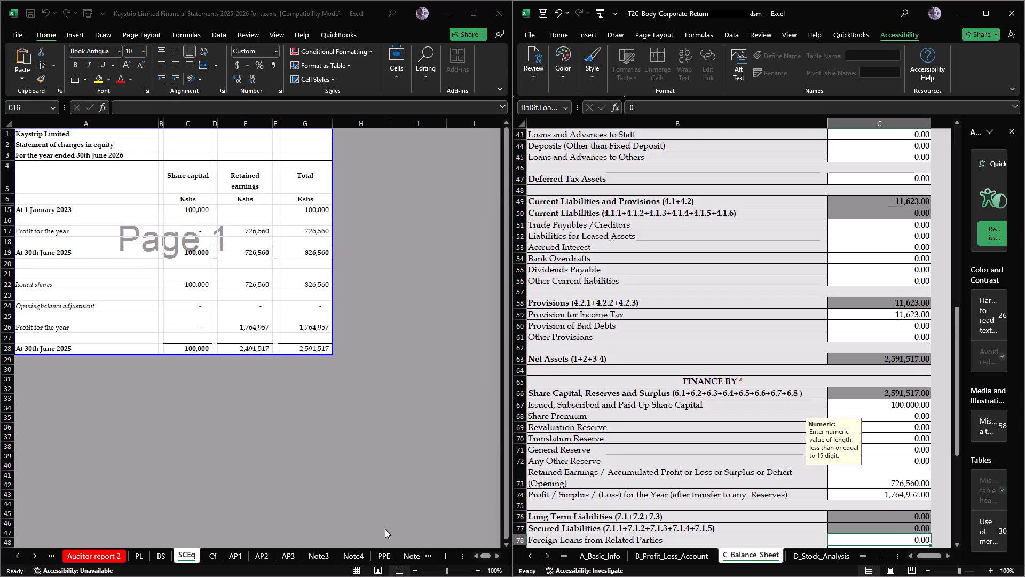
Review the taxable profit, tax at 30% and tax account on the financial statements' Tax Comp sheet.
{"action": "double_click", "coordinate": [33, 553]}
{"action": "triple_click", "coordinate": [33, 553]}
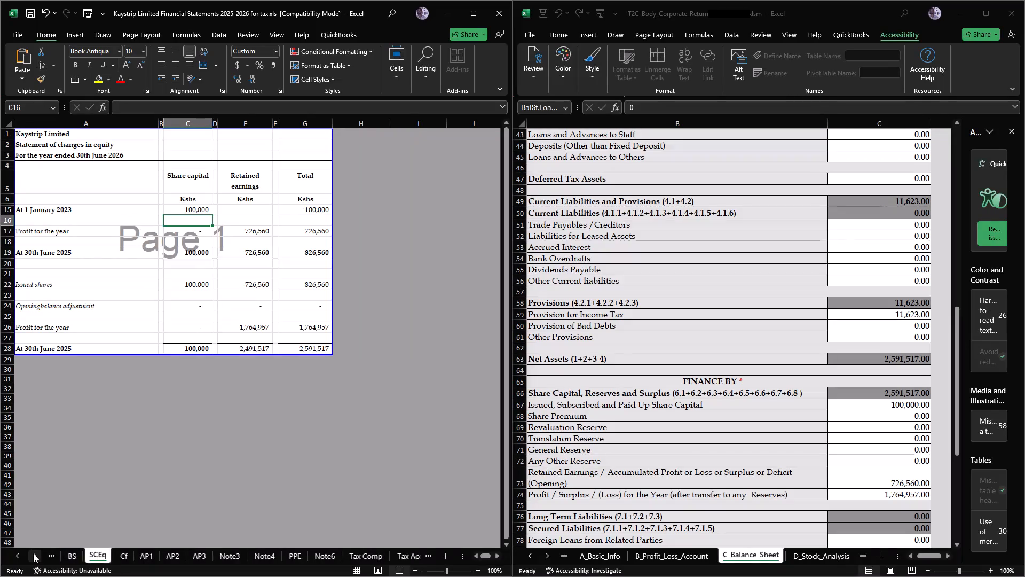
{"action": "triple_click", "coordinate": [33, 553]}
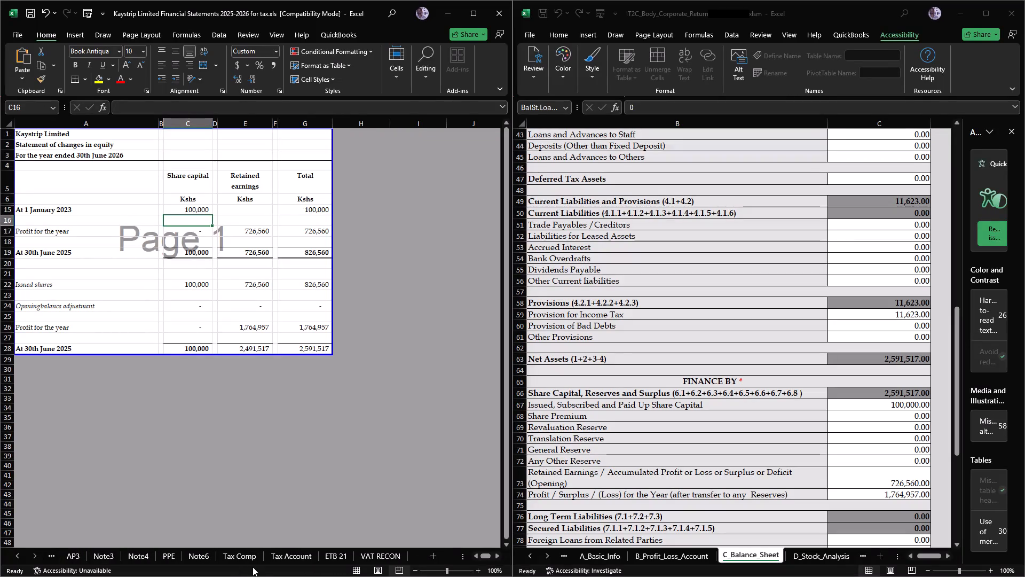
{"action": "left_click", "coordinate": [247, 556]}
{"action": "scroll", "coordinate": [286, 486], "scroll_direction": "up", "scroll_amount": 1}
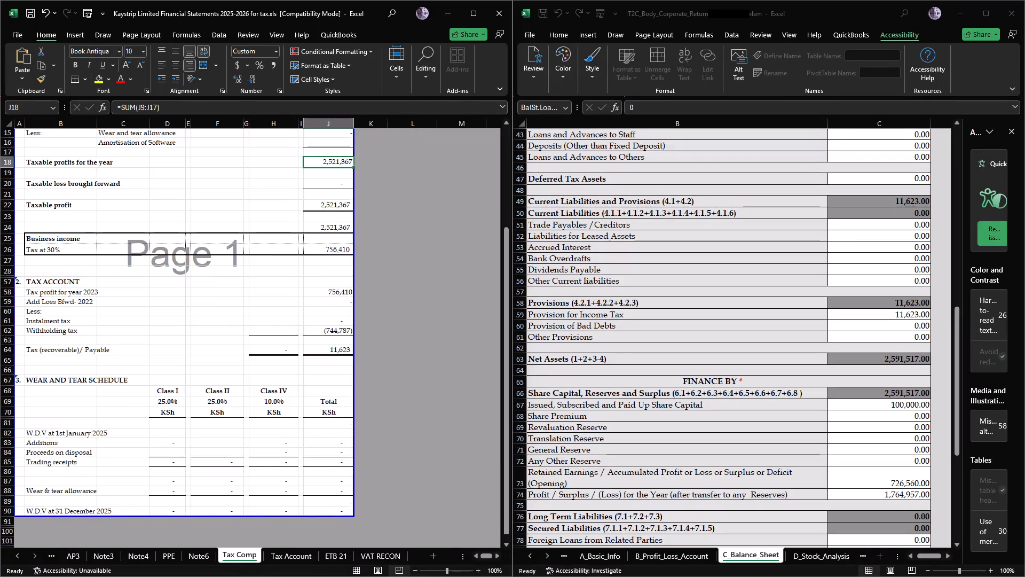
{"action": "scroll", "coordinate": [286, 486], "scroll_direction": "up", "scroll_amount": 3}
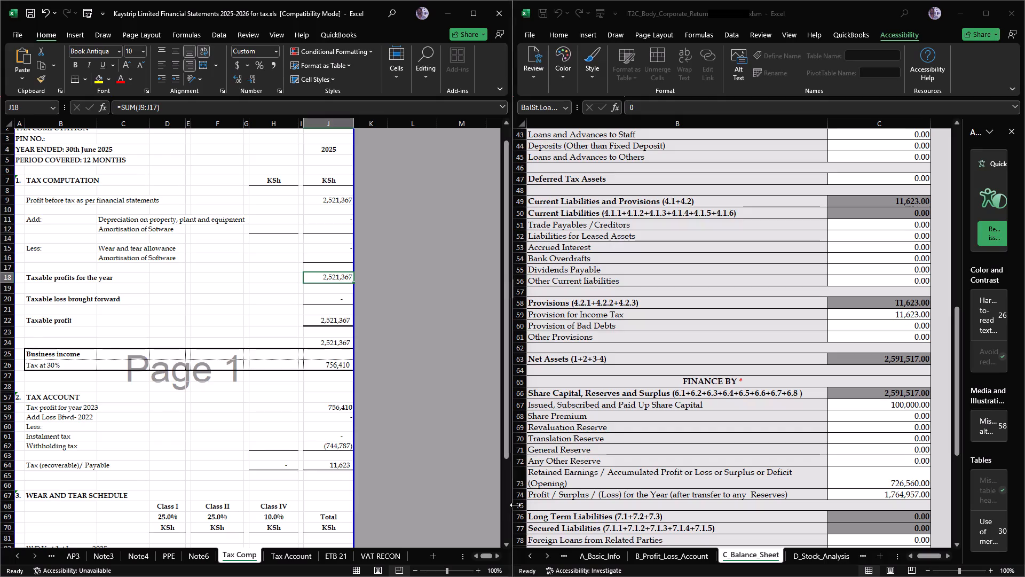
{"action": "scroll", "coordinate": [649, 508], "scroll_direction": "down", "scroll_amount": 2}
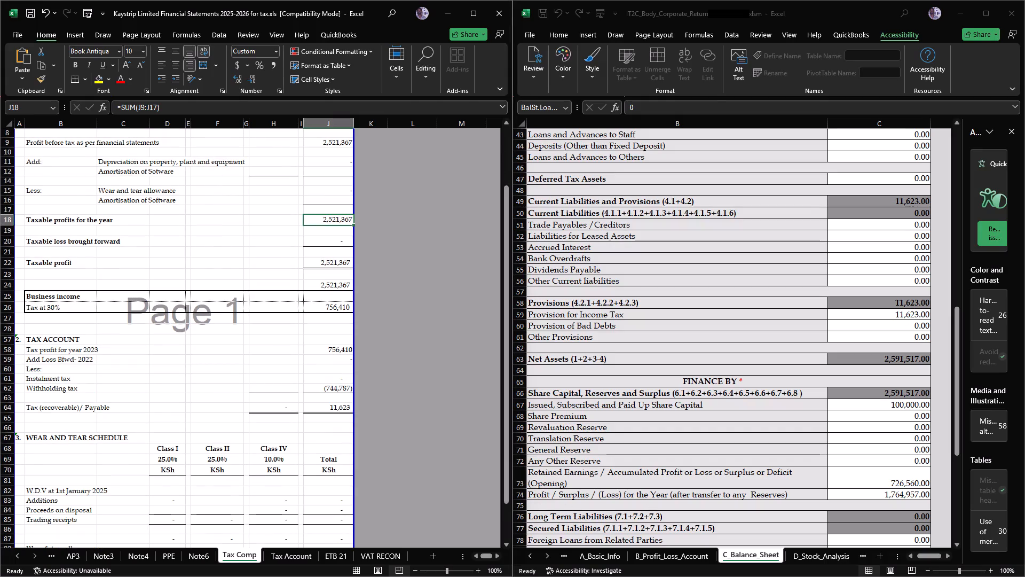
{"action": "scroll", "coordinate": [477, 478], "scroll_direction": "up", "scroll_amount": 2}
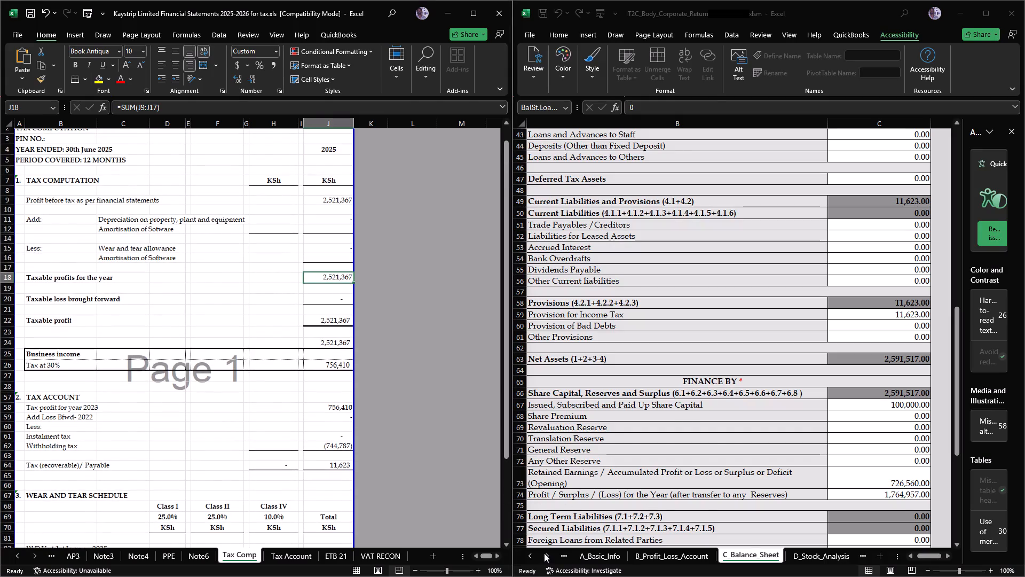
Go through M_Tax_Computation to N_Estate_Trust_Distri_Inco and validate the IT2C return workbook.
{"action": "triple_click", "coordinate": [544, 553]}
{"action": "triple_click", "coordinate": [544, 553]}
{"action": "triple_click", "coordinate": [544, 553]}
{"action": "triple_click", "coordinate": [544, 553]}
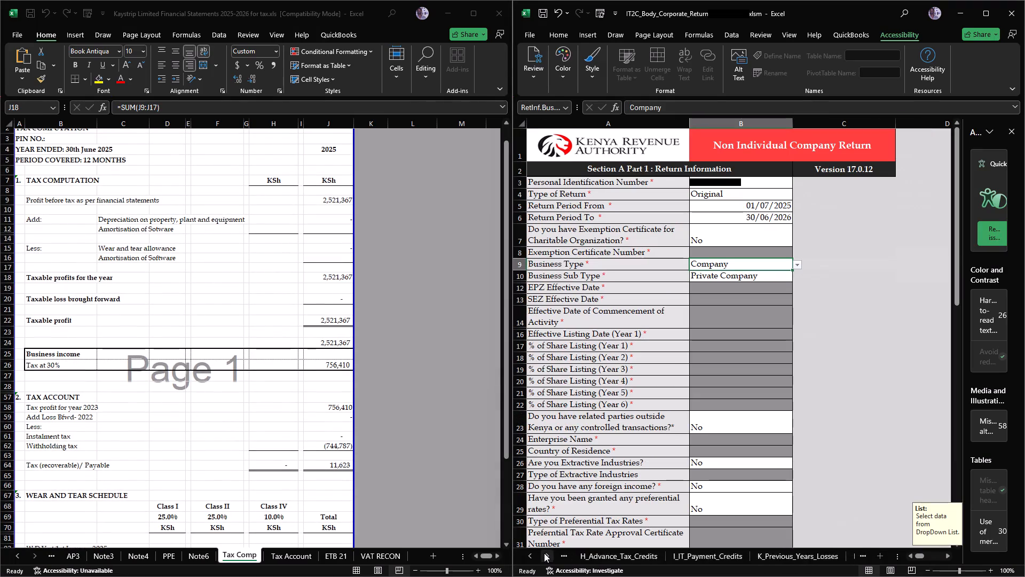
{"action": "triple_click", "coordinate": [544, 553]}
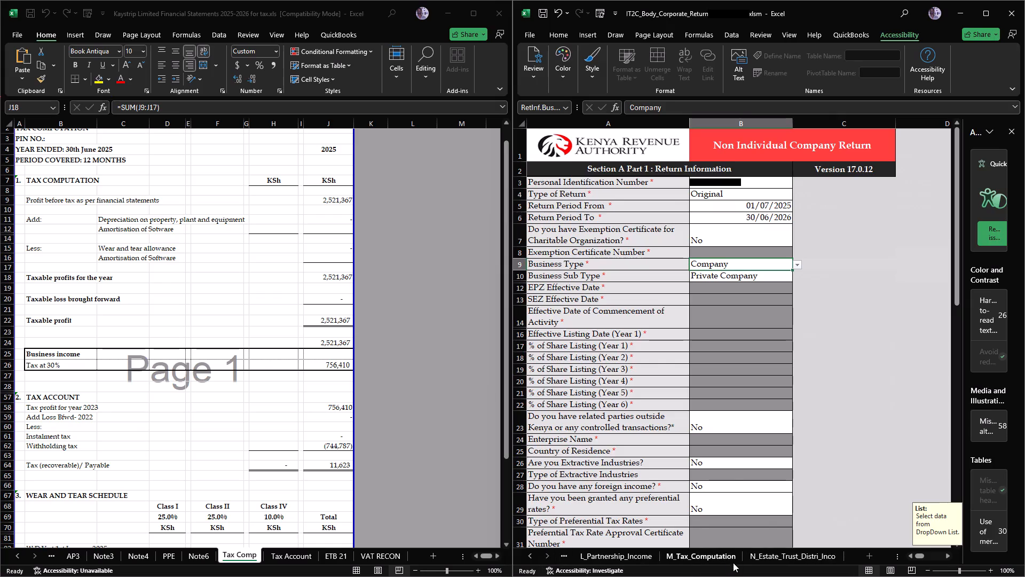
{"action": "left_click", "coordinate": [726, 558]}
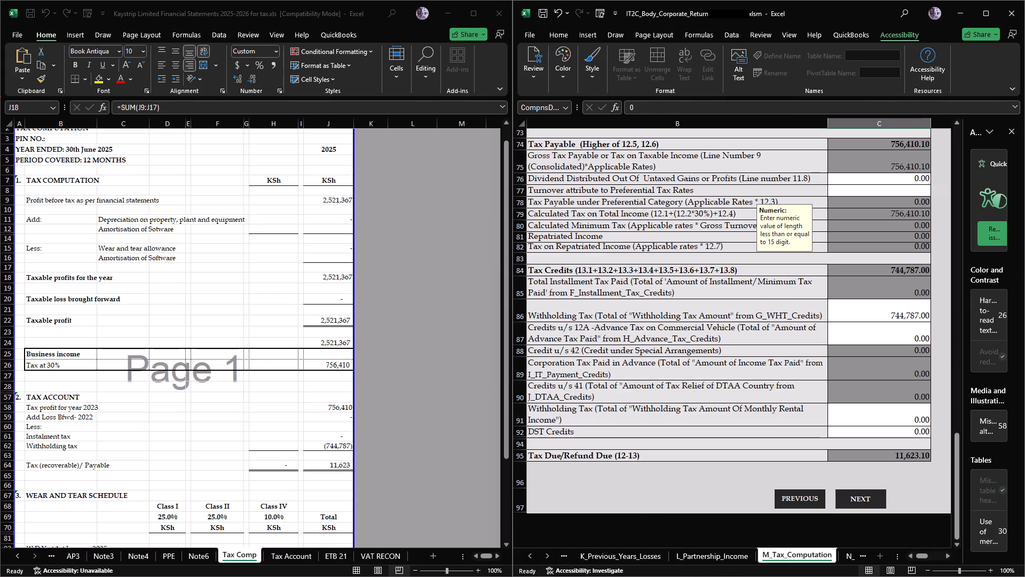
{"action": "left_click", "coordinate": [868, 498]}
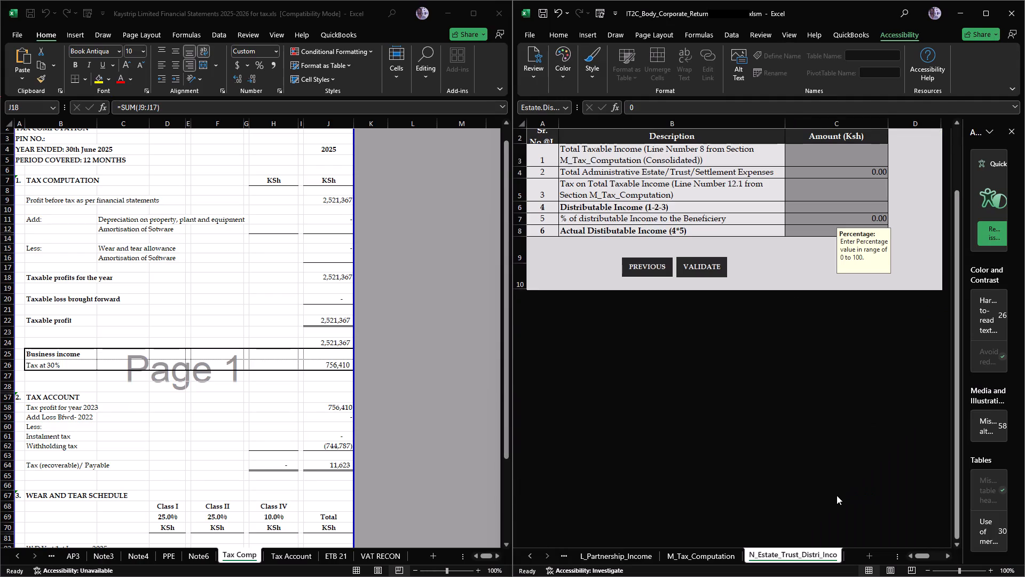
{"action": "left_click", "coordinate": [695, 261]}
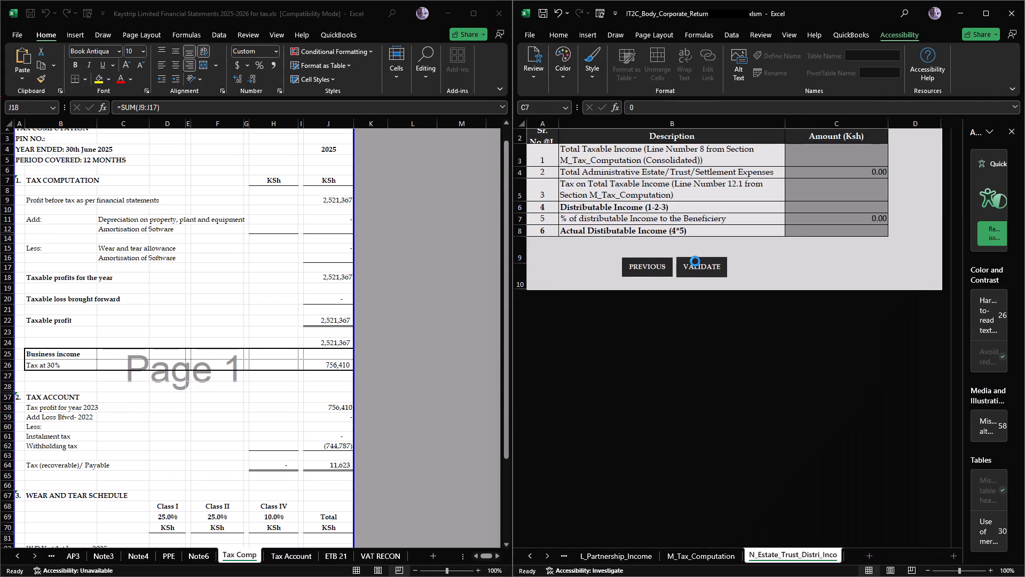
{"action": "left_click", "coordinate": [533, 325]}
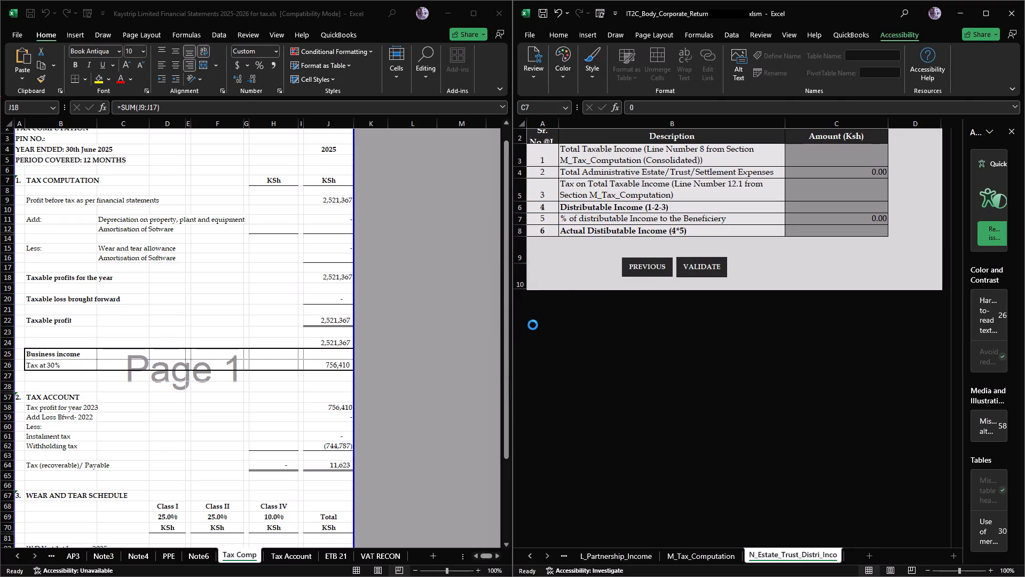
{"action": "scroll", "coordinate": [658, 286], "scroll_direction": "up", "scroll_amount": 3}
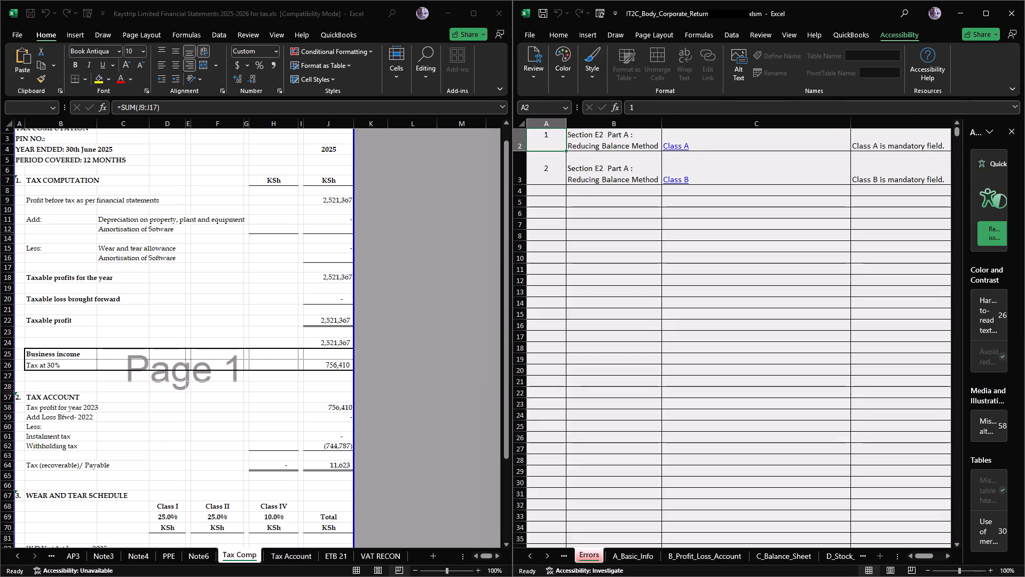
Follow the Class A error to E2_CA_WTA_WDV and enter 0 for Class A's opening written down value, additions and disposal.
{"action": "left_click", "coordinate": [674, 144]}
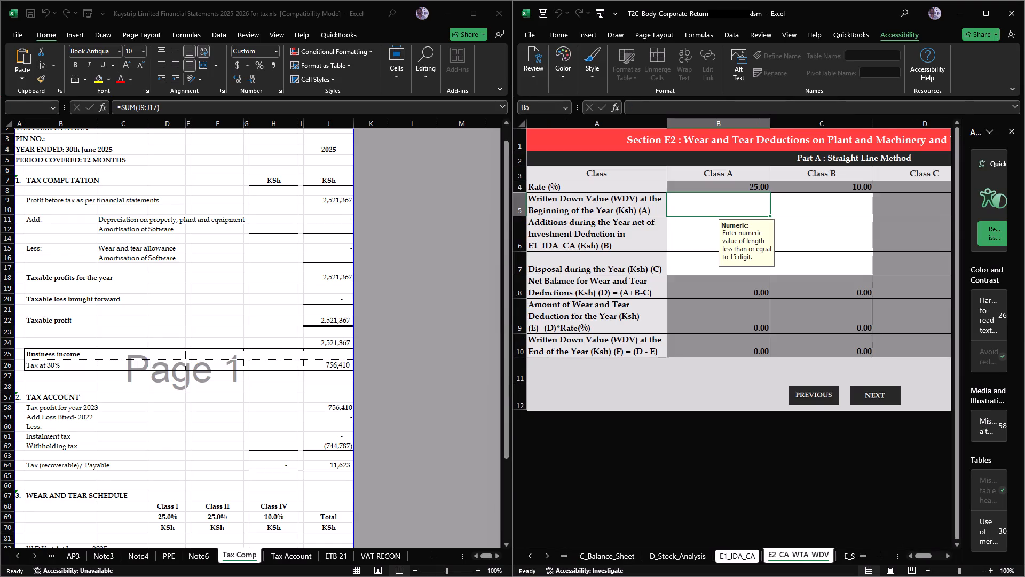
{"action": "key", "text": "o"}
{"action": "key", "text": "BackSpace"}
{"action": "key", "text": "0"}
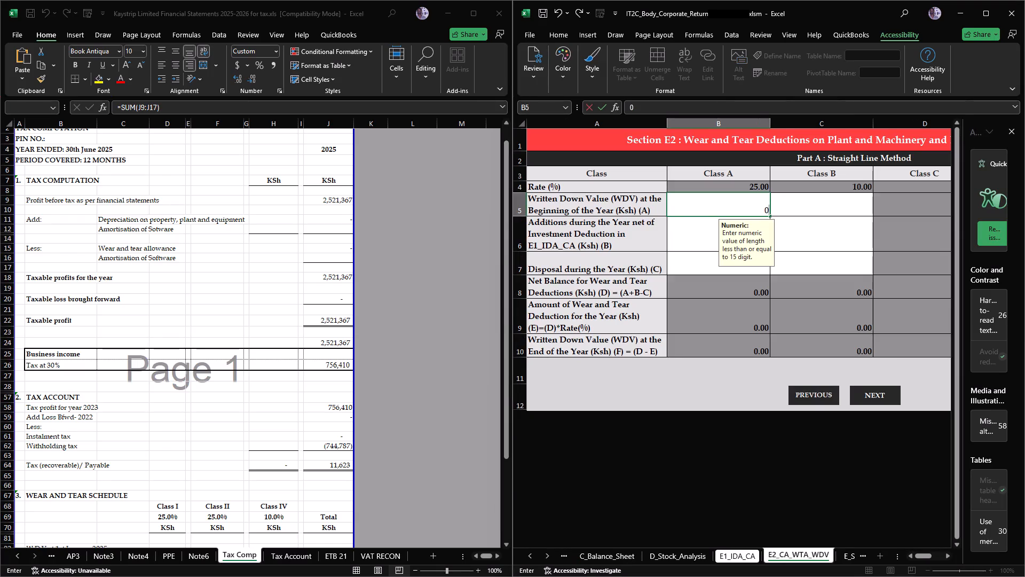
{"action": "key", "text": "Return"}
{"action": "key", "text": "0"}
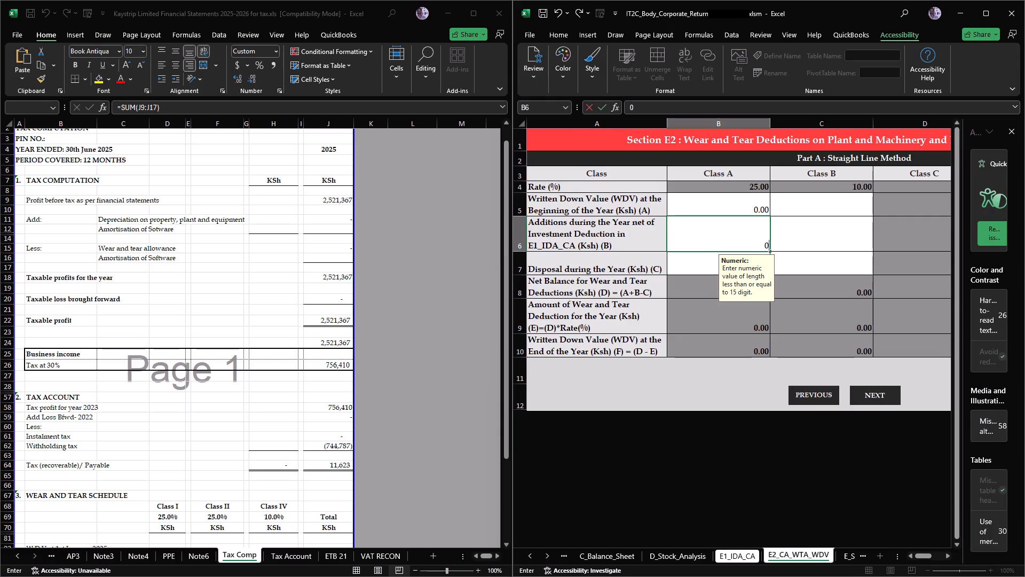
{"action": "key", "text": "Return"}
{"action": "key", "text": "0"}
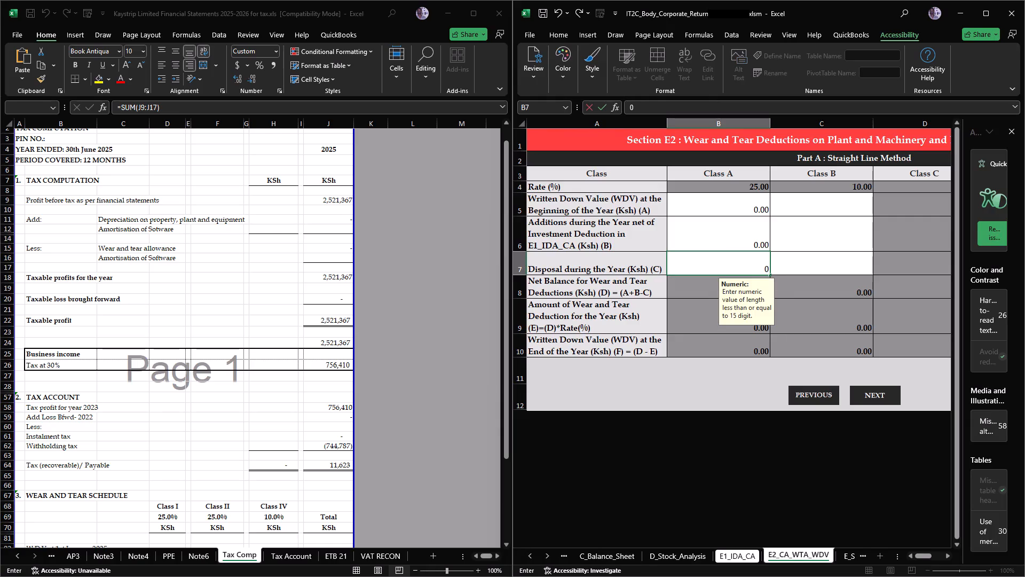
{"action": "key", "text": "Return"}
Enter 0 for Class B's opening written down value, additions and disposal in E2_CA_WTA_WDV.
{"action": "key", "text": "0"}
{"action": "key", "text": "Return"}
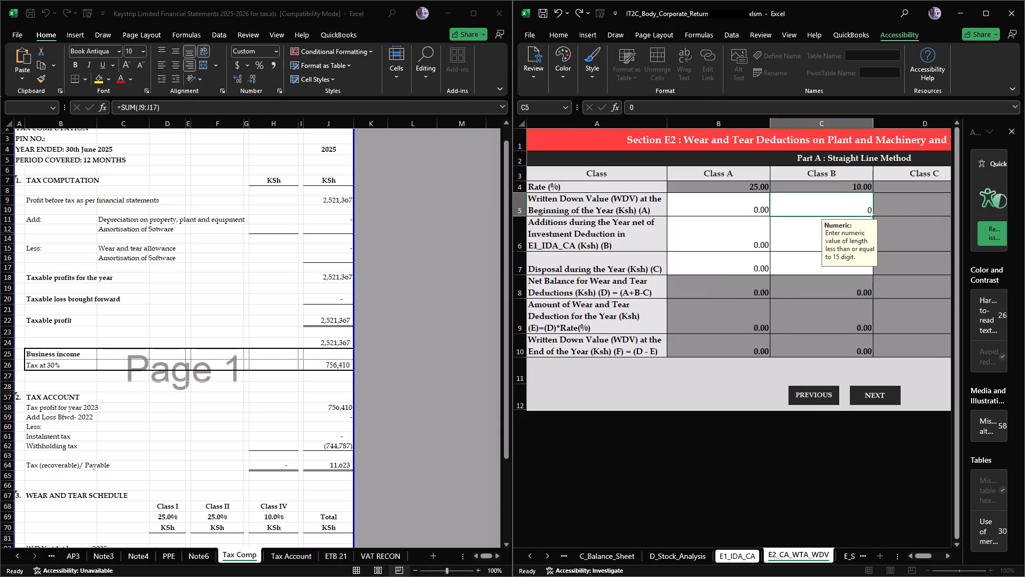
{"action": "key", "text": "0"}
{"action": "key", "text": "Return"}
{"action": "key", "text": "0"}
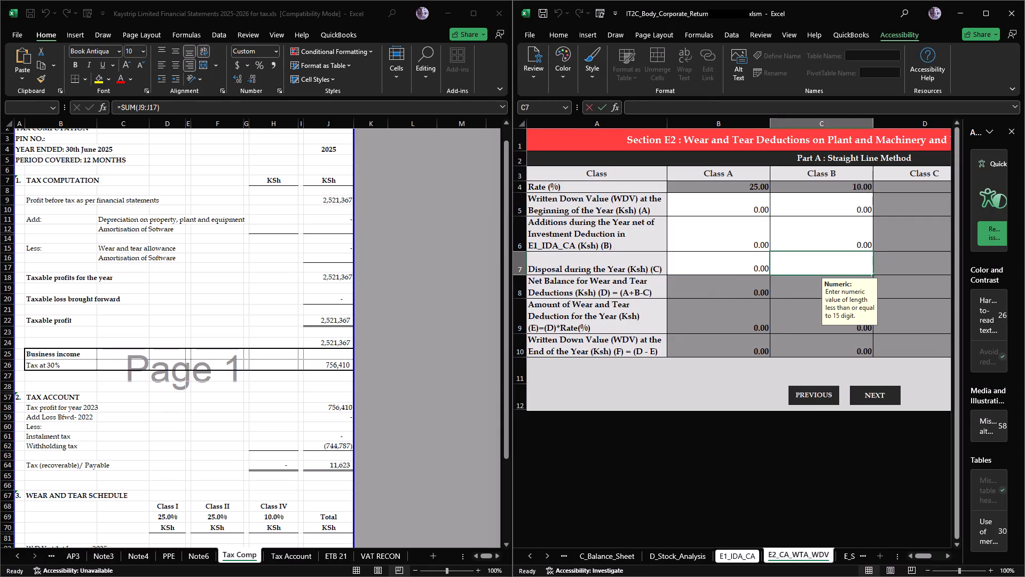
{"action": "key", "text": "Return"}
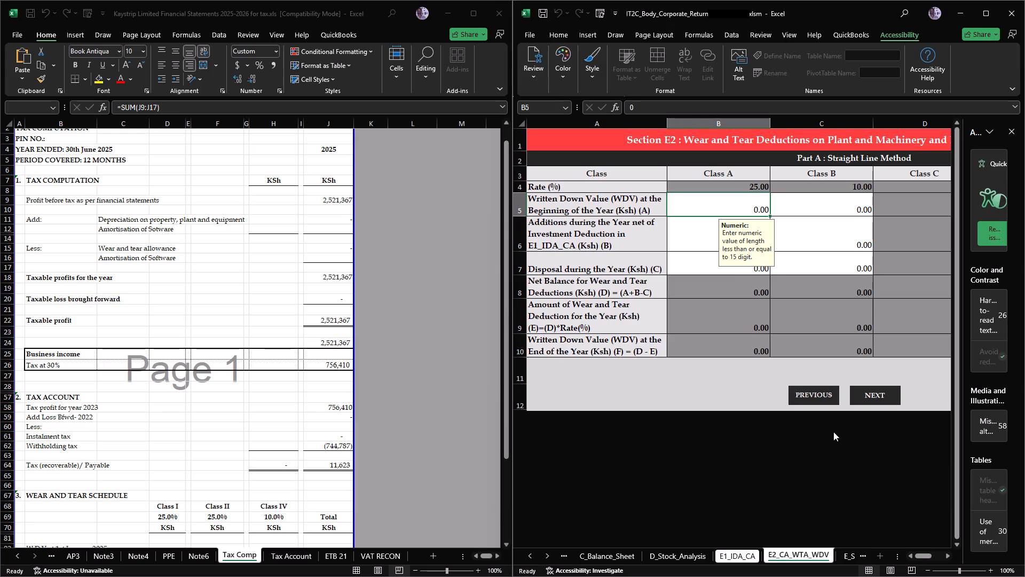
Return through M_Tax_Computation to N_Estate_Trust_Distri_Inco and validate the IT2C return again.
{"action": "triple_click", "coordinate": [546, 553]}
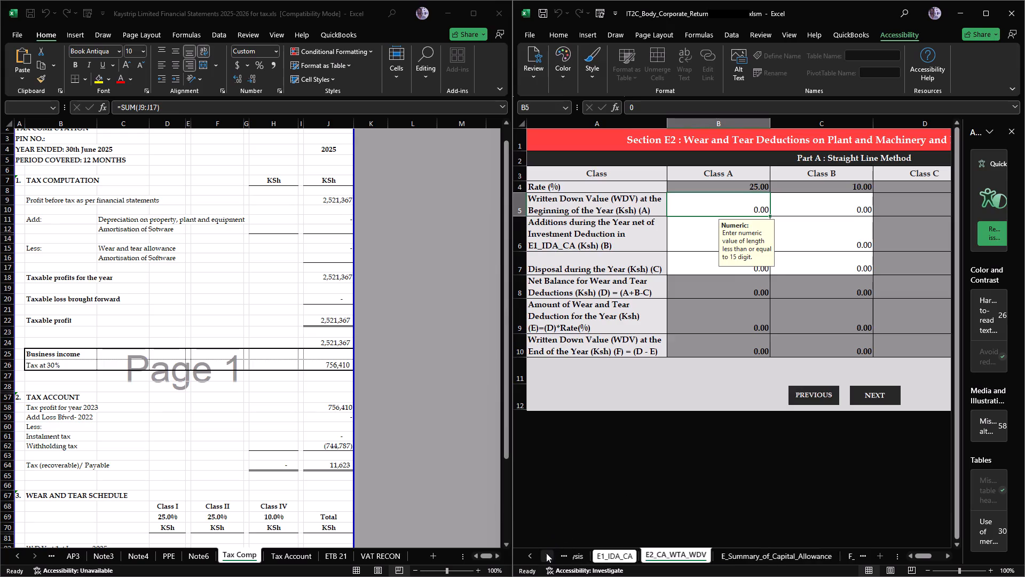
{"action": "triple_click", "coordinate": [546, 553]}
{"action": "triple_click", "coordinate": [546, 553]}
{"action": "triple_click", "coordinate": [546, 553]}
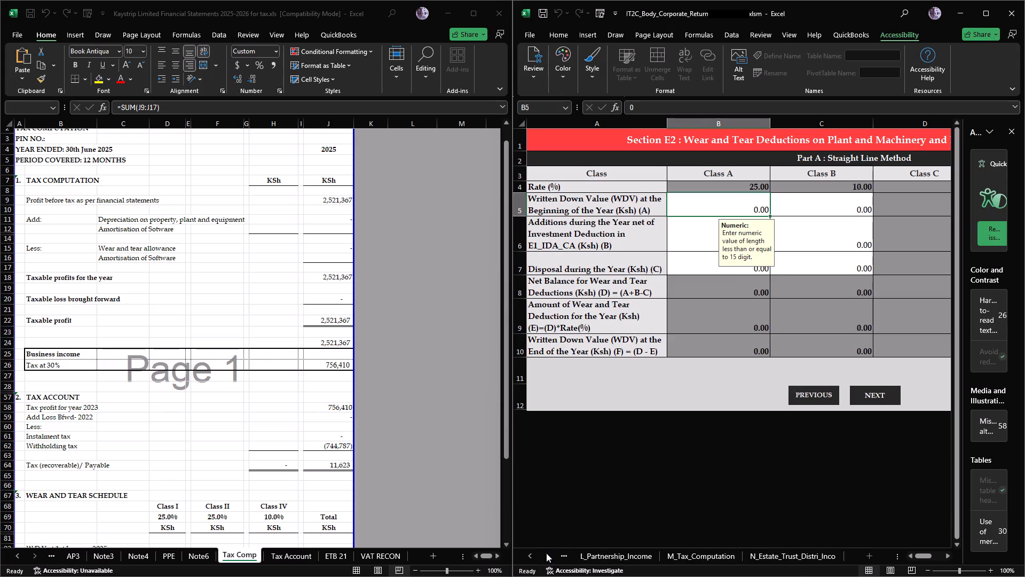
{"action": "left_click", "coordinate": [735, 557]}
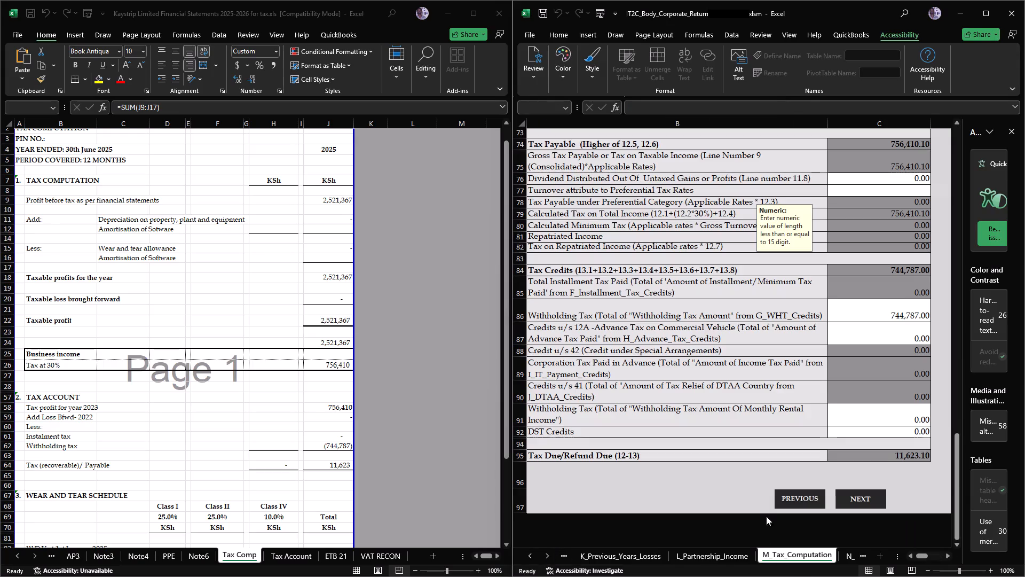
{"action": "left_click", "coordinate": [881, 506]}
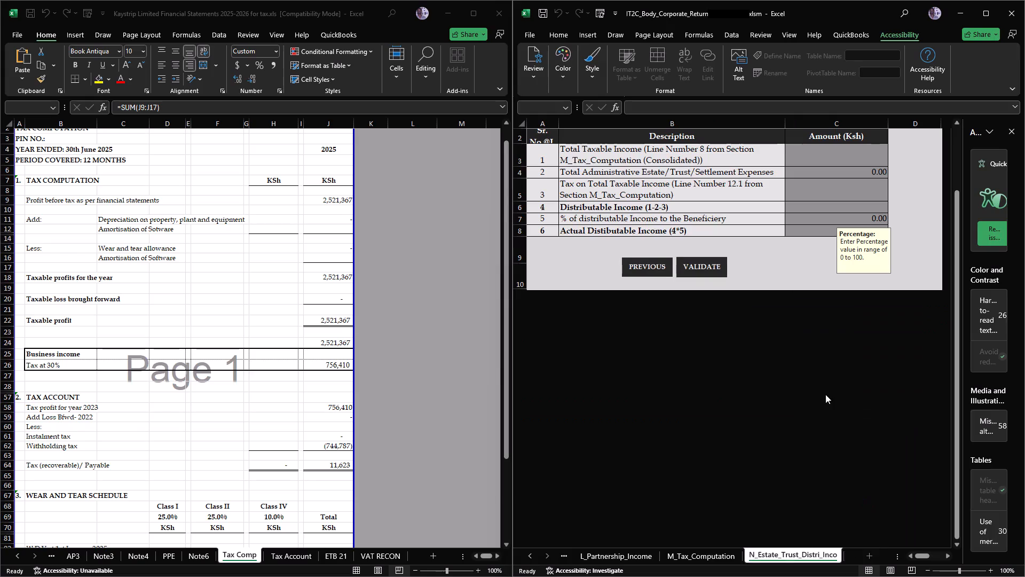
{"action": "left_click", "coordinate": [714, 265]}
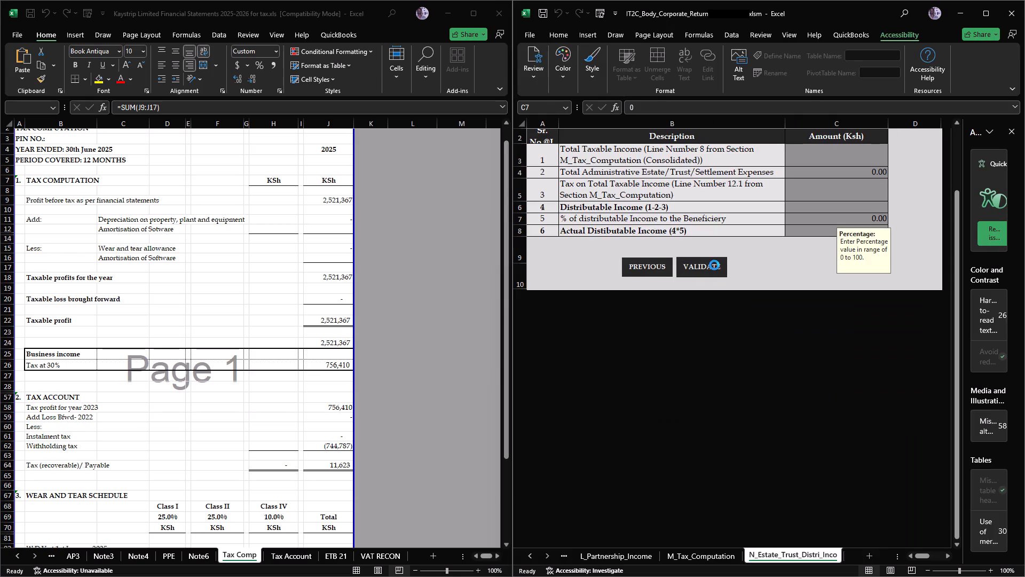
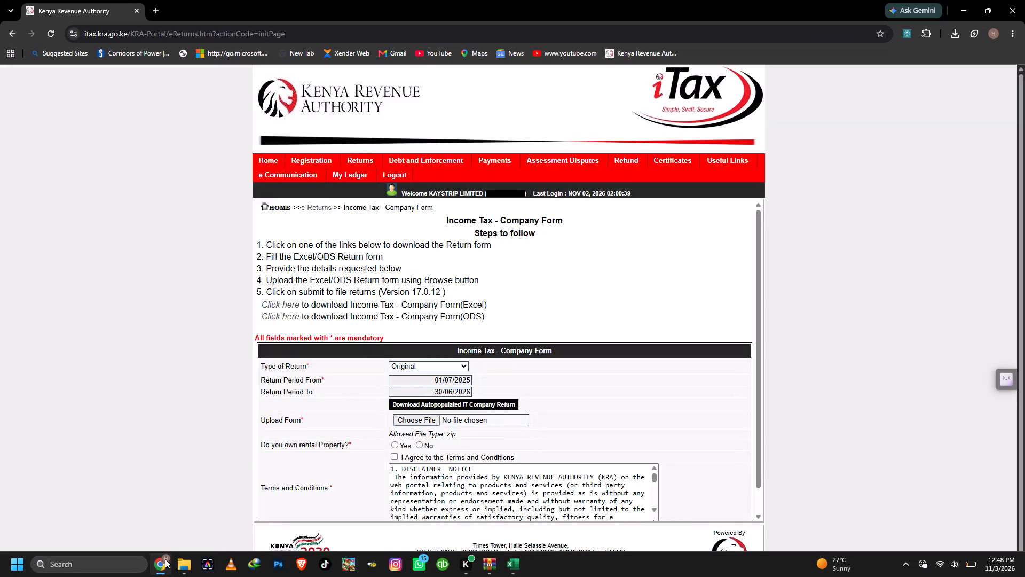
Switch from the browser back to the IT2C return workbook in Excel, at the N_Estate_Trust_Distri_Inco sheet.
{"action": "left_click", "coordinate": [513, 569]}
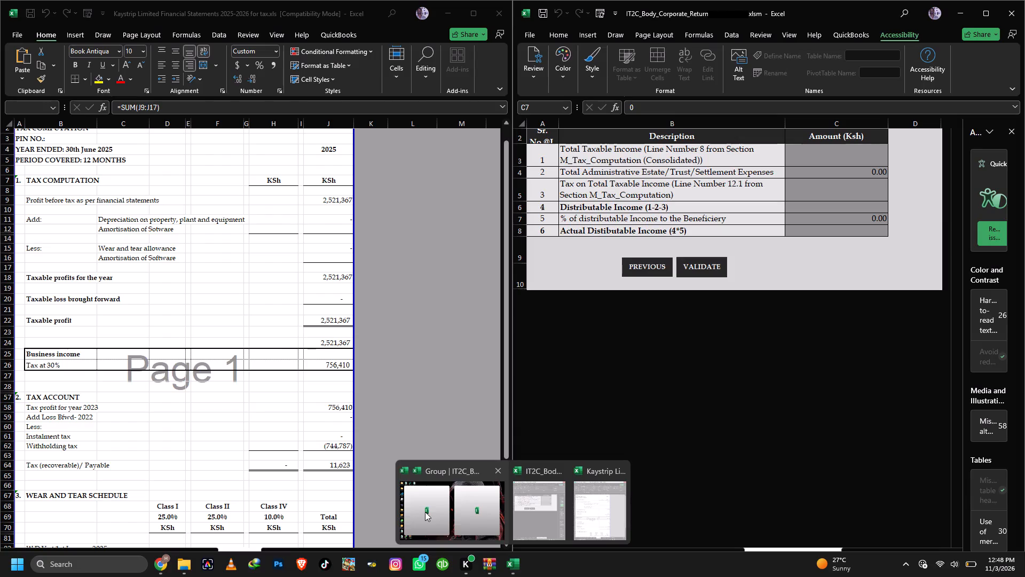
{"action": "left_click", "coordinate": [568, 509]}
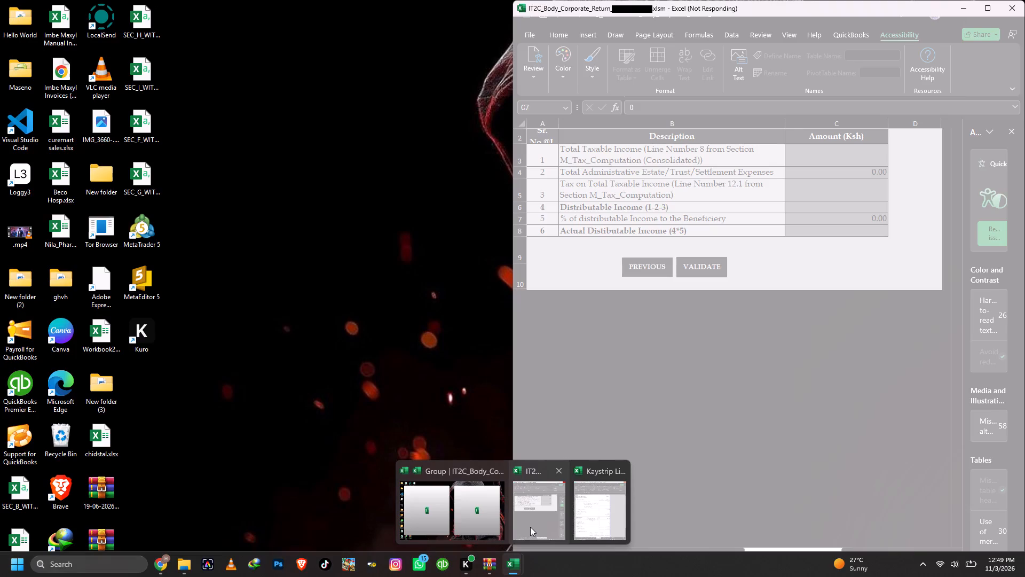
{"action": "left_click", "coordinate": [530, 527]}
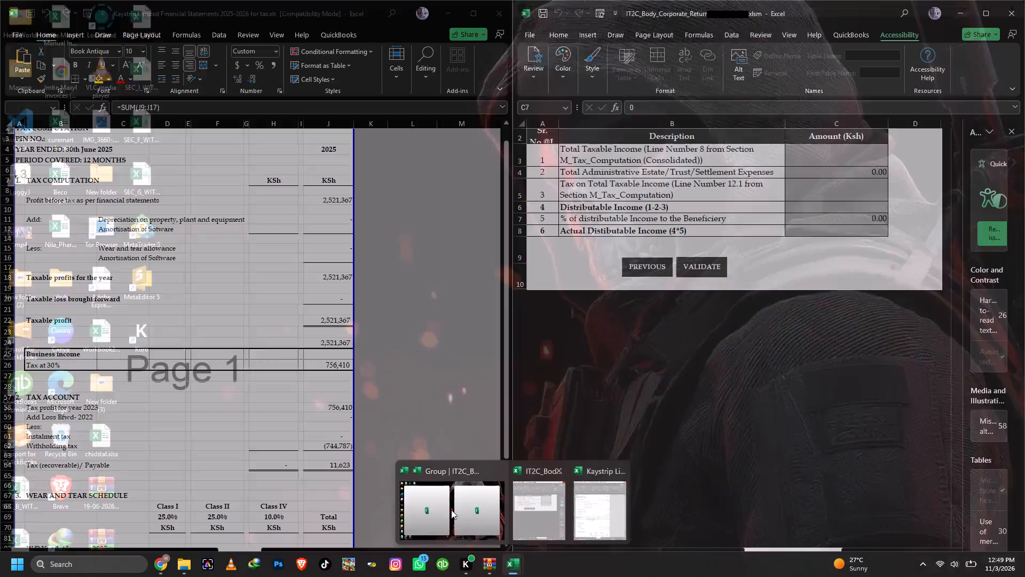
{"action": "left_click", "coordinate": [451, 510]}
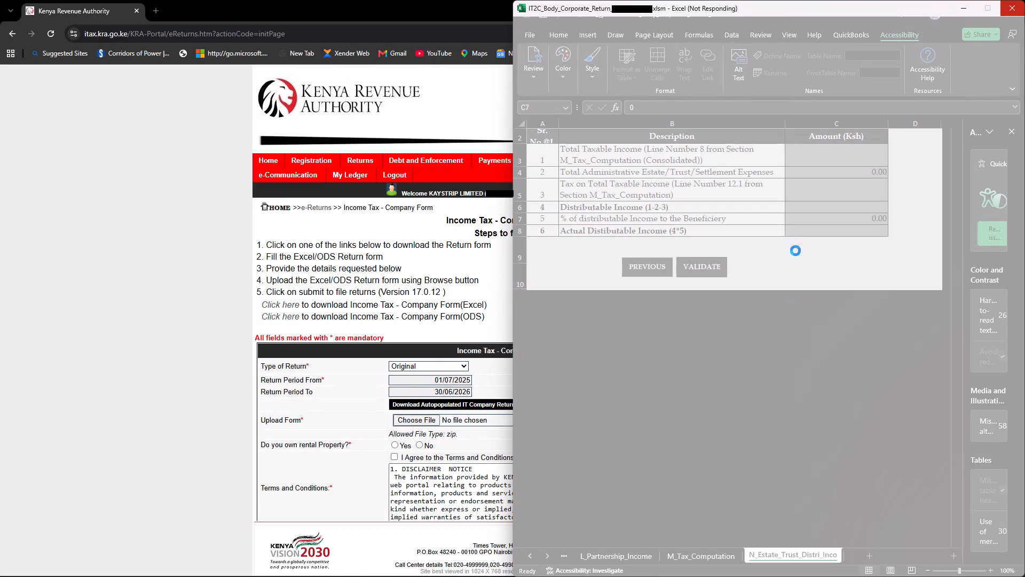
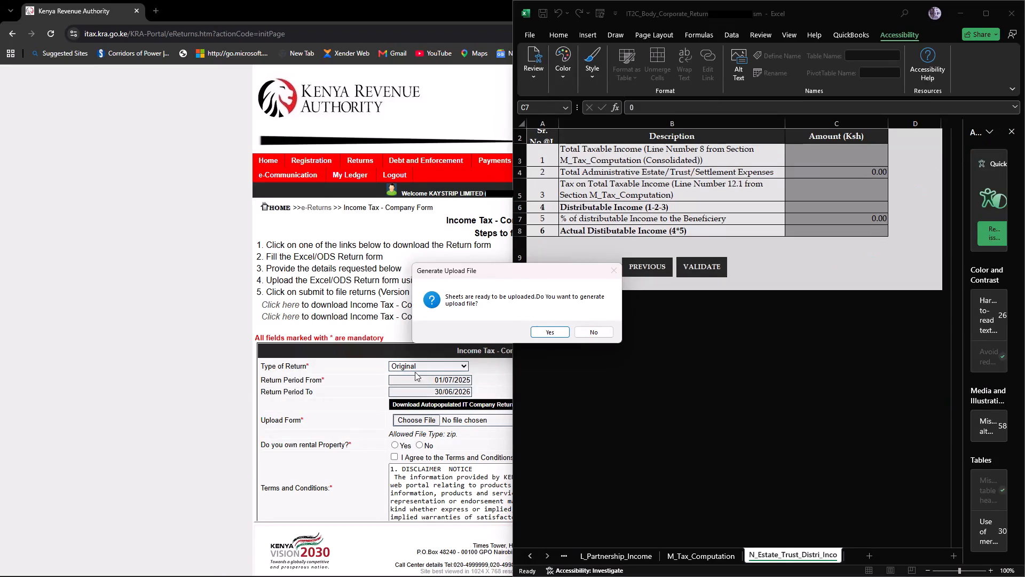
Generate the upload file from the validated IT2C return workbook.
{"action": "left_click", "coordinate": [561, 333]}
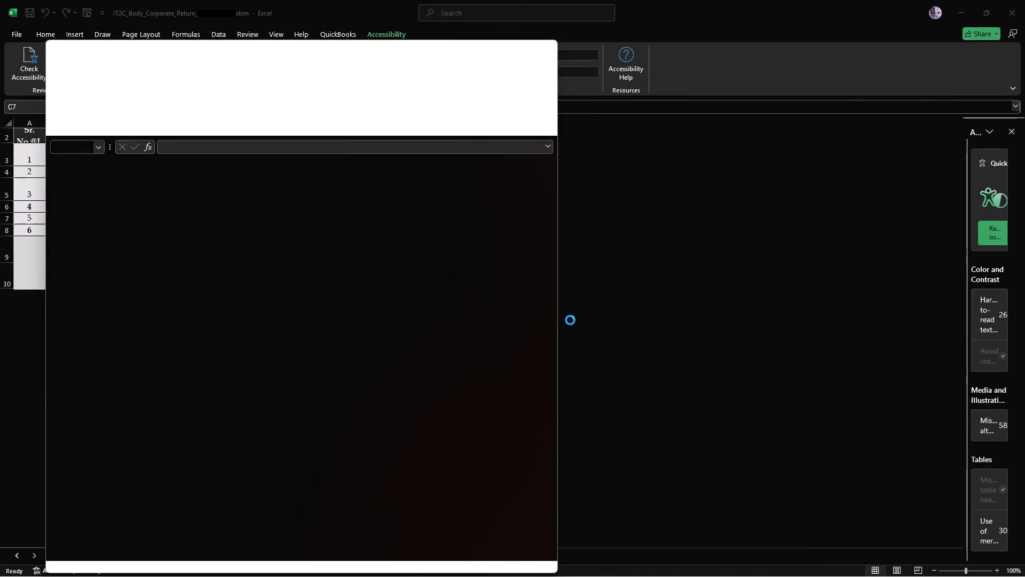
{"action": "left_click", "coordinate": [588, 331]}
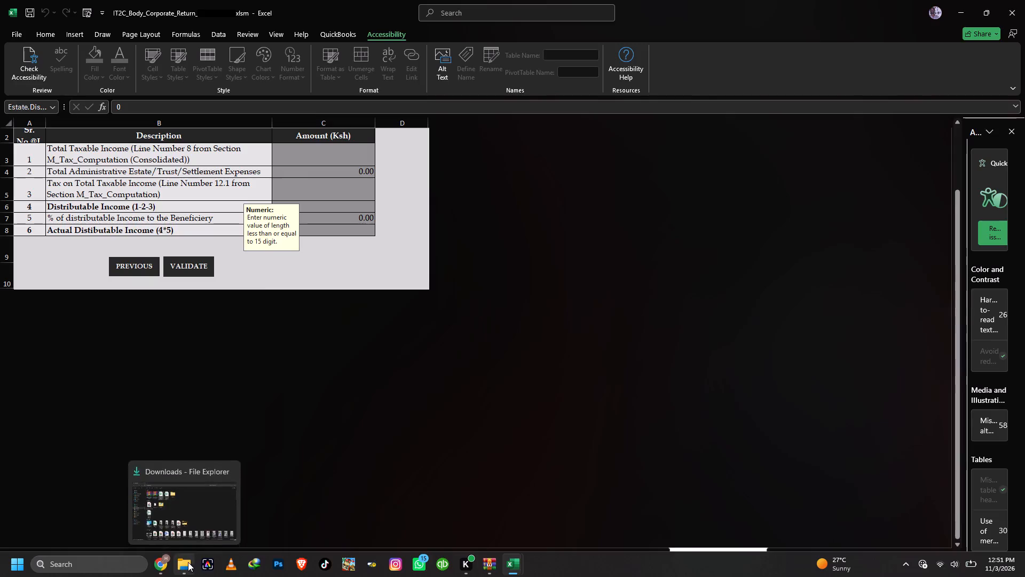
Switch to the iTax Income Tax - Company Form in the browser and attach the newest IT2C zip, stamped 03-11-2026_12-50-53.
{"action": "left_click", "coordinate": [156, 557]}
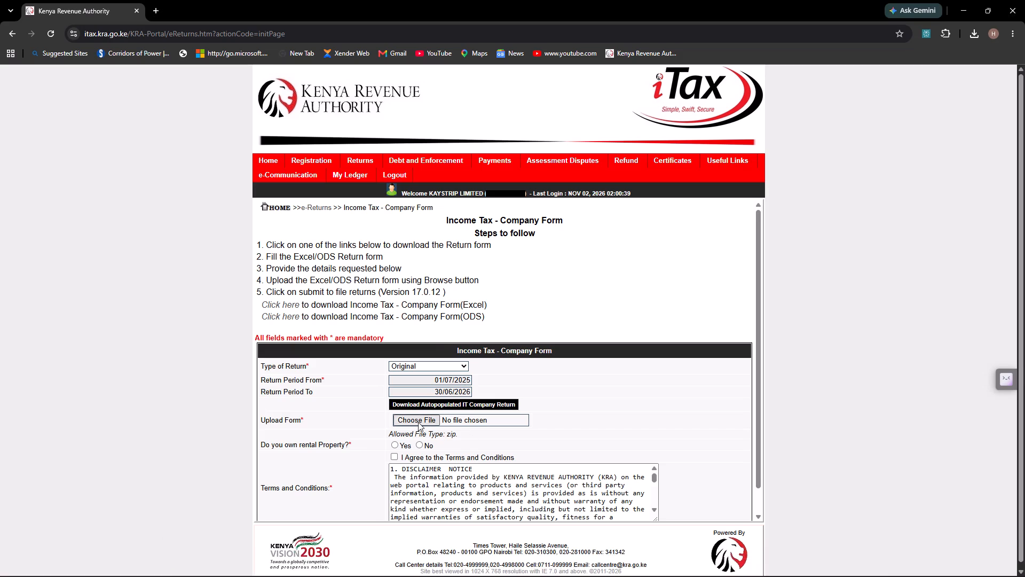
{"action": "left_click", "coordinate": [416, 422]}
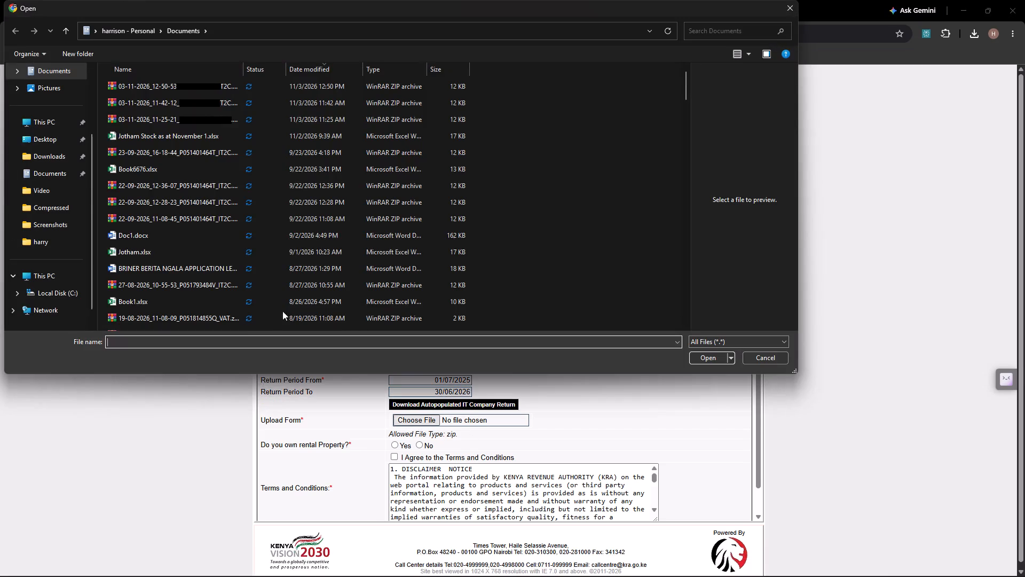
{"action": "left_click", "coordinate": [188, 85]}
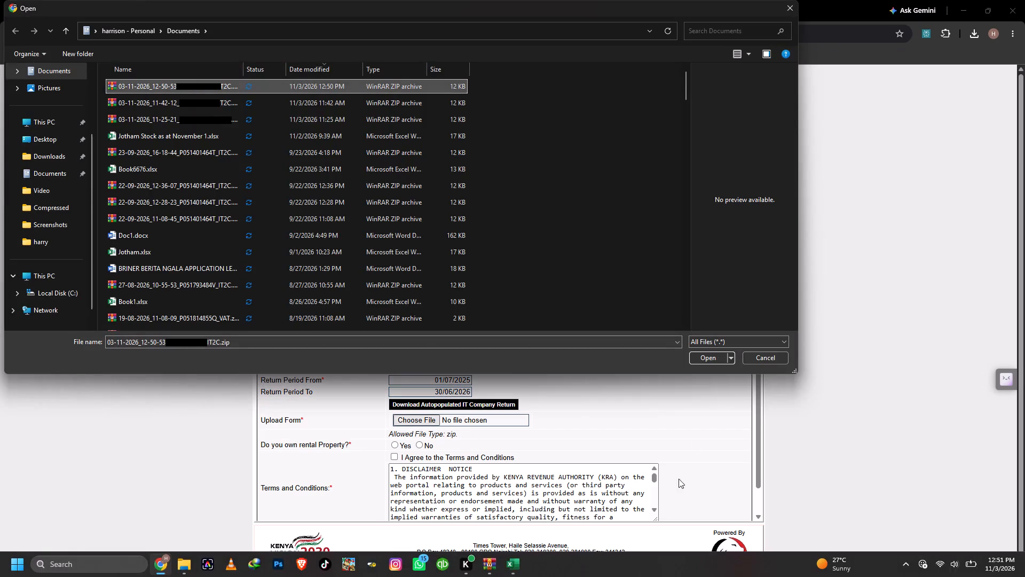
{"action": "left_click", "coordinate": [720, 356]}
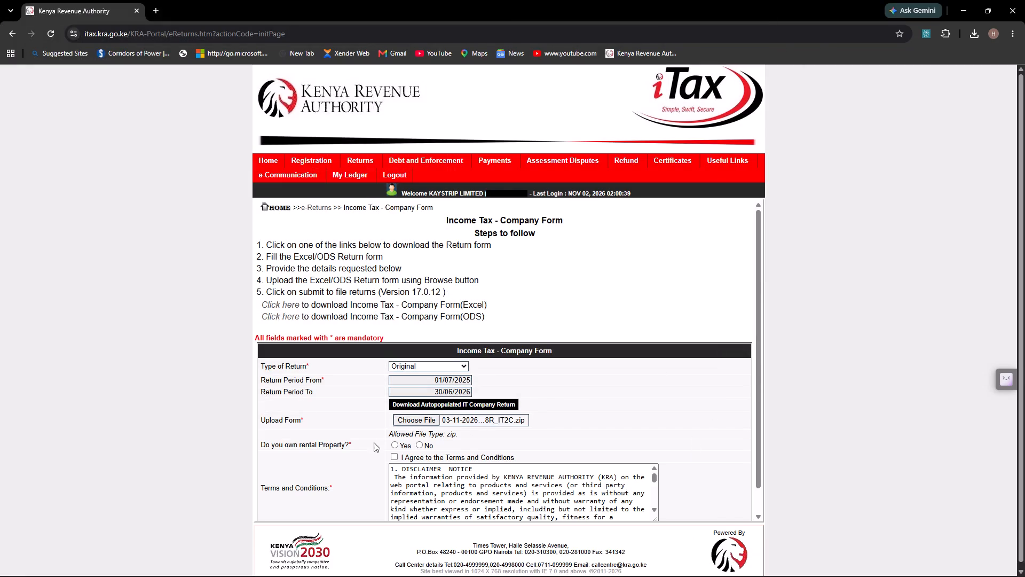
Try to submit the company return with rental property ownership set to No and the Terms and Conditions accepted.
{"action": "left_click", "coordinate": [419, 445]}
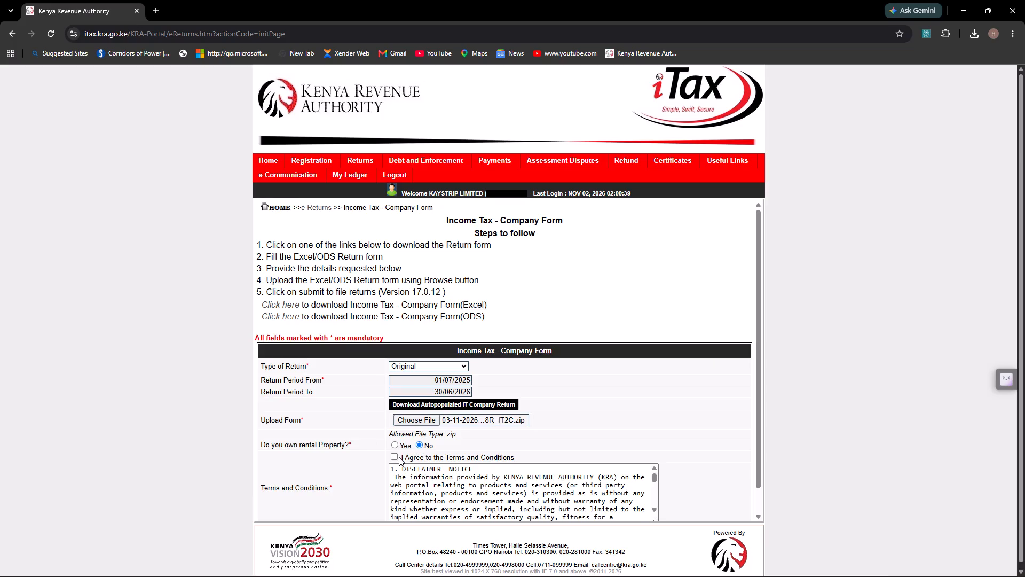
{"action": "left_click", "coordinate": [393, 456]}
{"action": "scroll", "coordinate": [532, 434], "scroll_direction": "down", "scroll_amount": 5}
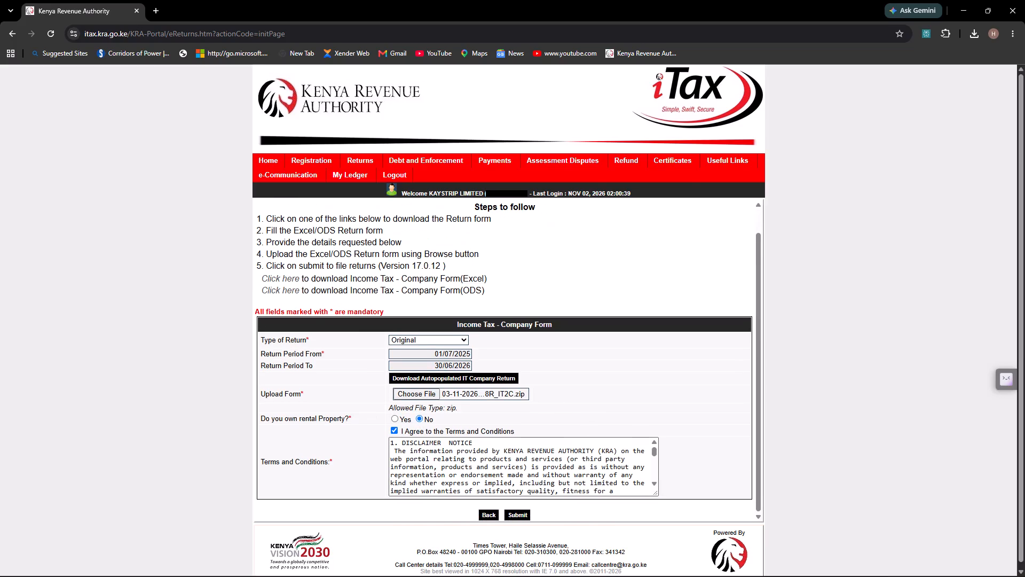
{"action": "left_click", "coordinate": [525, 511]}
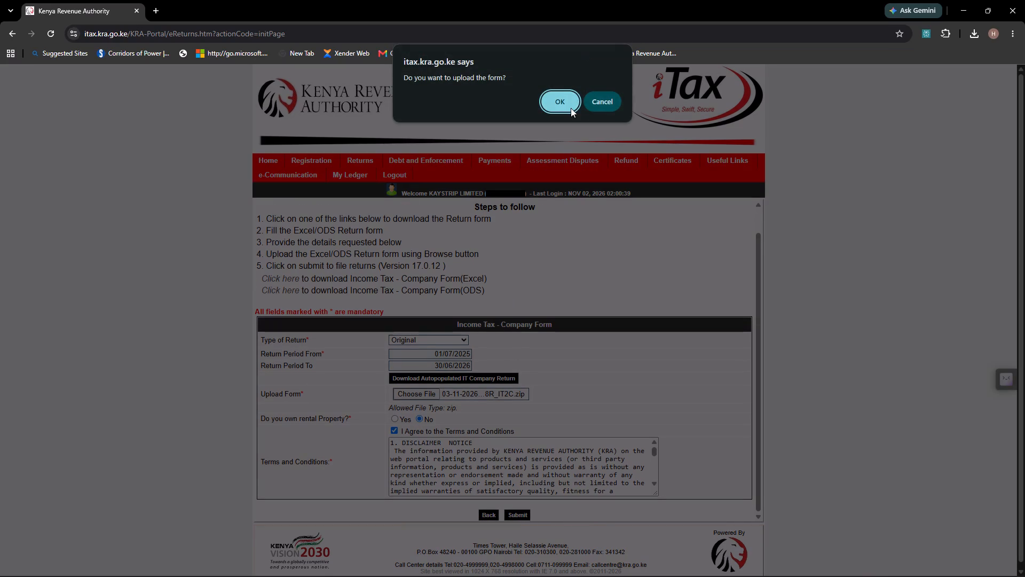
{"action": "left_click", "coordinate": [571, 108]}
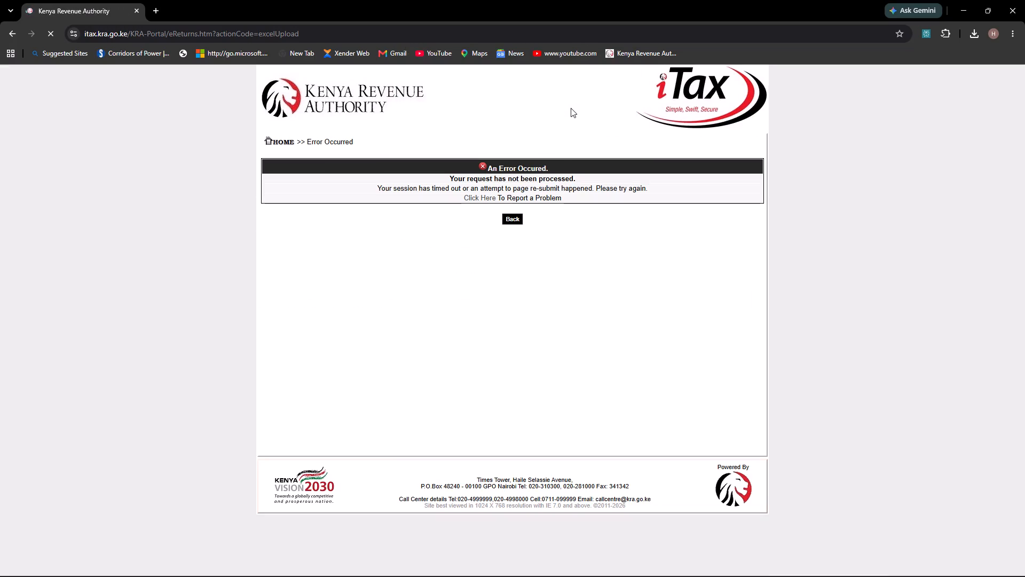
Return to the iTax login page and enter the company's PIN to log in again.
{"action": "left_click", "coordinate": [518, 217]}
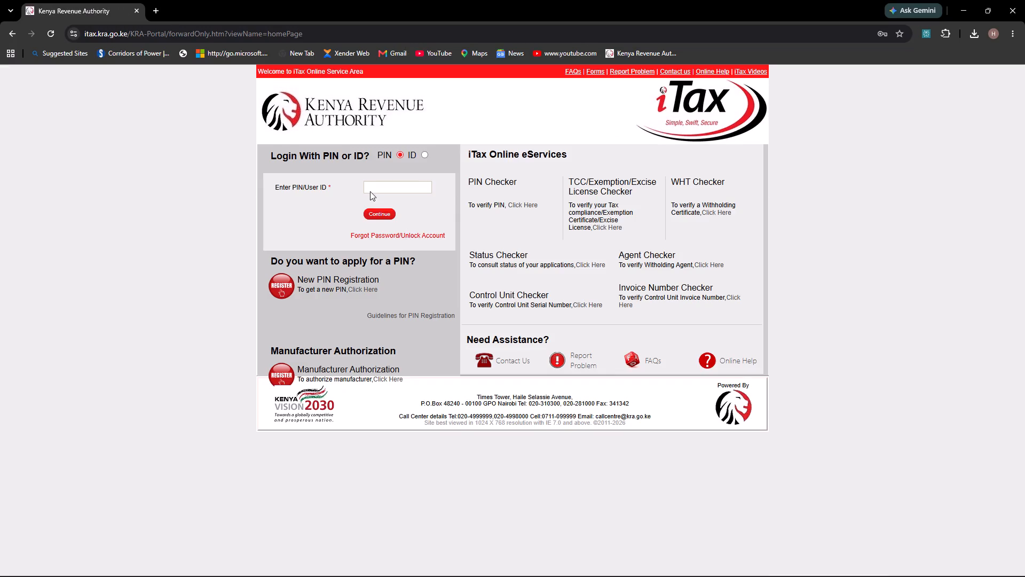
{"action": "left_click", "coordinate": [370, 191]}
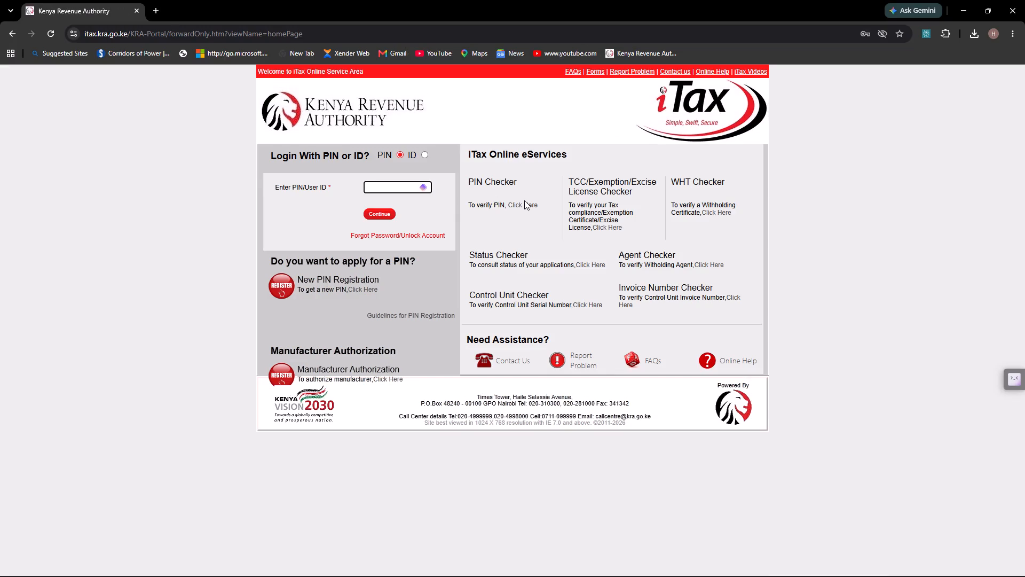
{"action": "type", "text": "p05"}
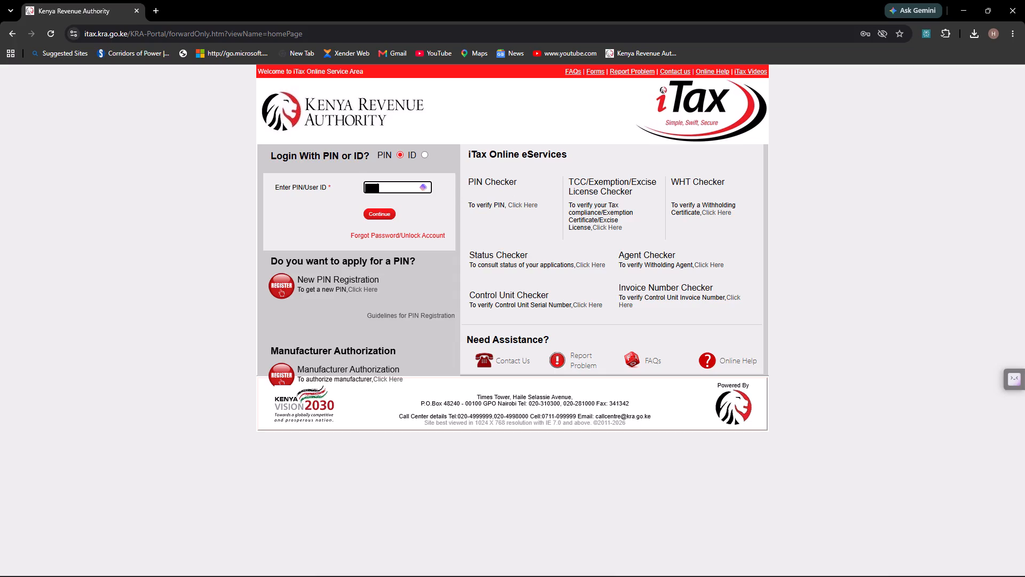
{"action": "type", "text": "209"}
Finish entering the company's PIN in the iTax login form to log back in.
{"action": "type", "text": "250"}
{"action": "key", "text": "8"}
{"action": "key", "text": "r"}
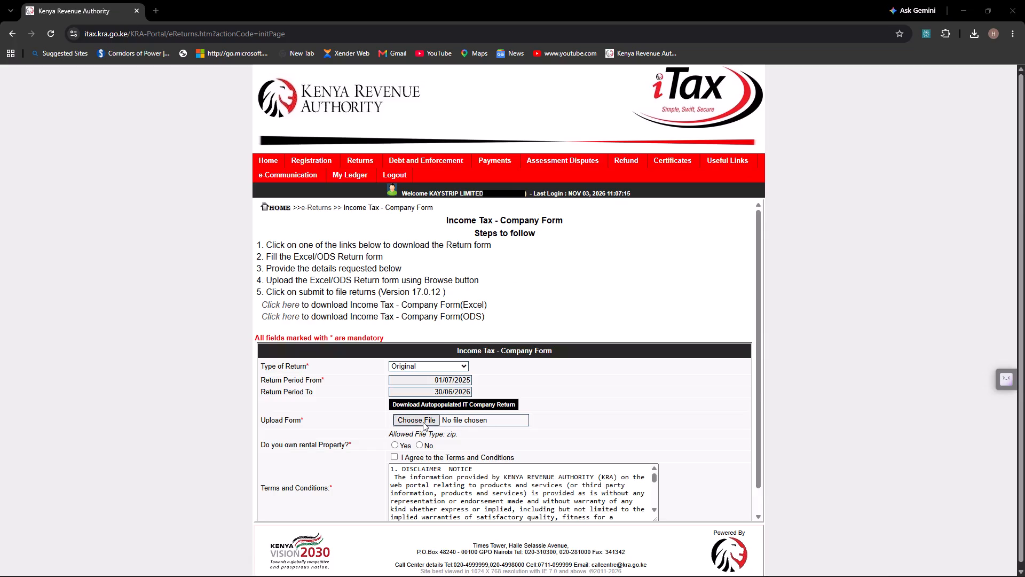
Attach the IT2C zip stamped 03-11-2026_12-50-53 to the Original return for 01/07/2025 to 30/06/2026.
{"action": "left_click", "coordinate": [184, 81]}
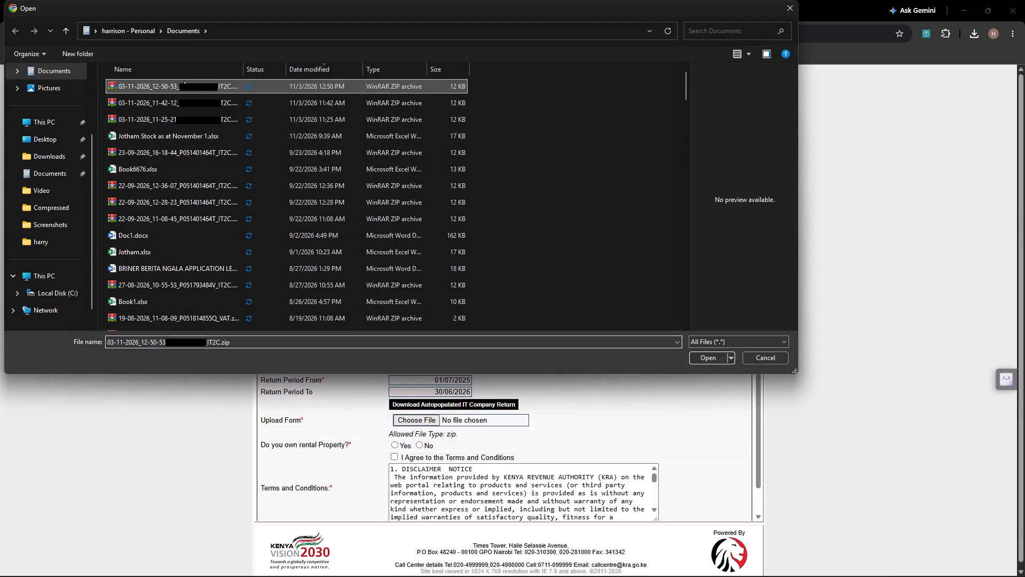
{"action": "left_click", "coordinate": [707, 361]}
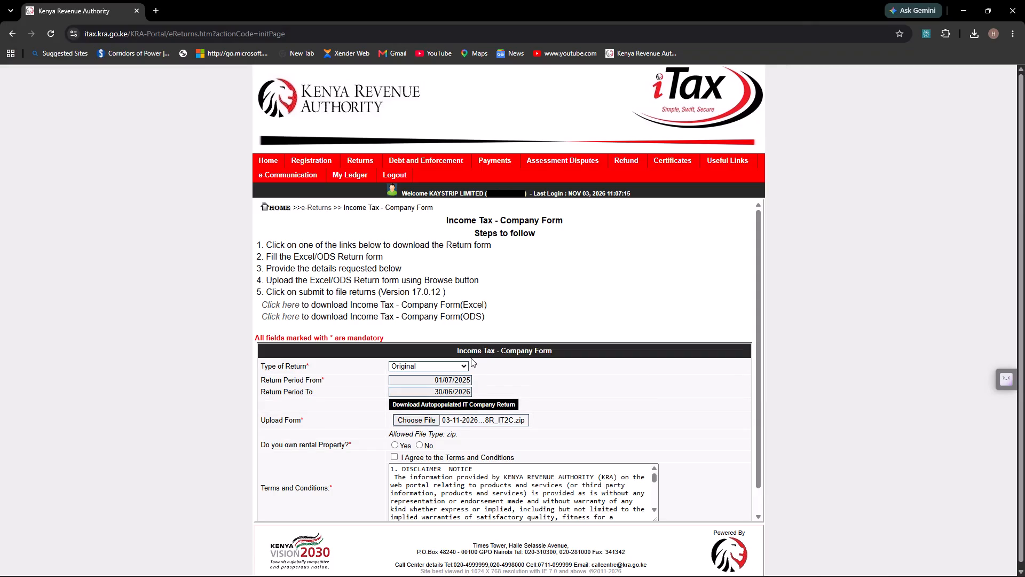
Set rental property ownership to No, agree to the Terms and Conditions, and submit the company return for upload.
{"action": "left_click", "coordinate": [421, 448]}
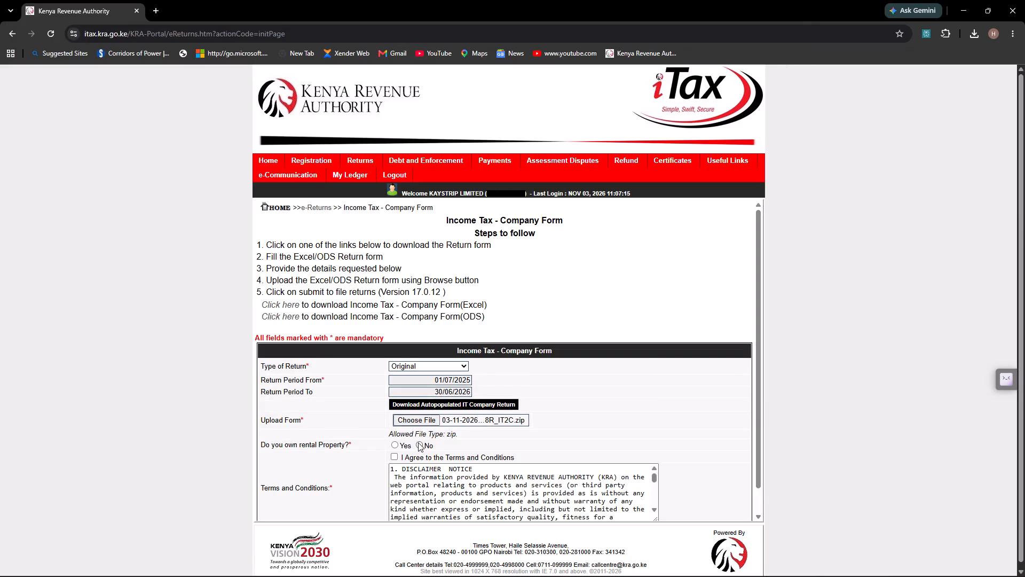
{"action": "left_click", "coordinate": [418, 442]}
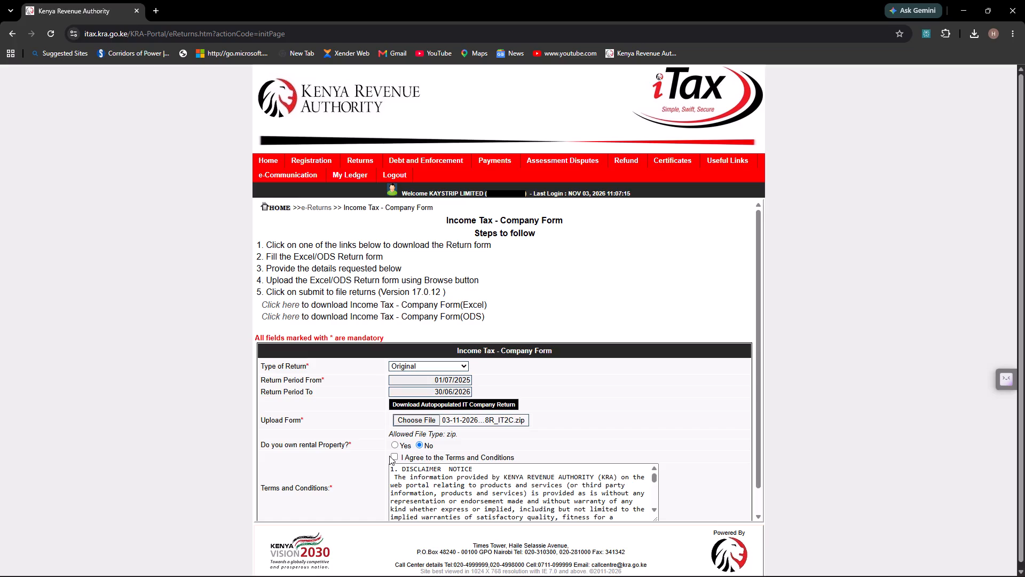
{"action": "left_click", "coordinate": [389, 456]}
{"action": "left_click", "coordinate": [392, 454]}
{"action": "scroll", "coordinate": [560, 407], "scroll_direction": "down", "scroll_amount": 8}
{"action": "left_click", "coordinate": [521, 518]}
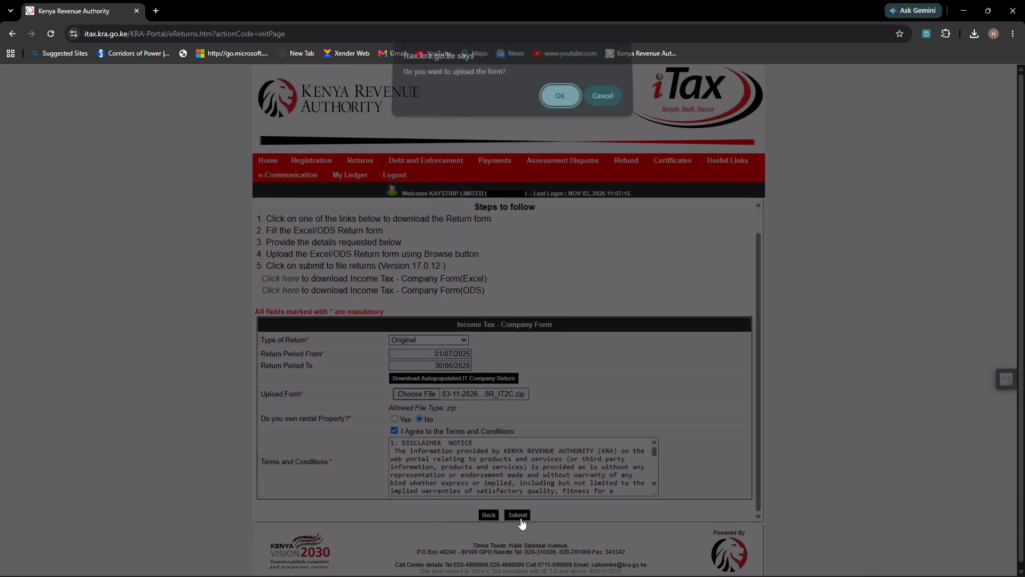
{"action": "left_click", "coordinate": [545, 96]}
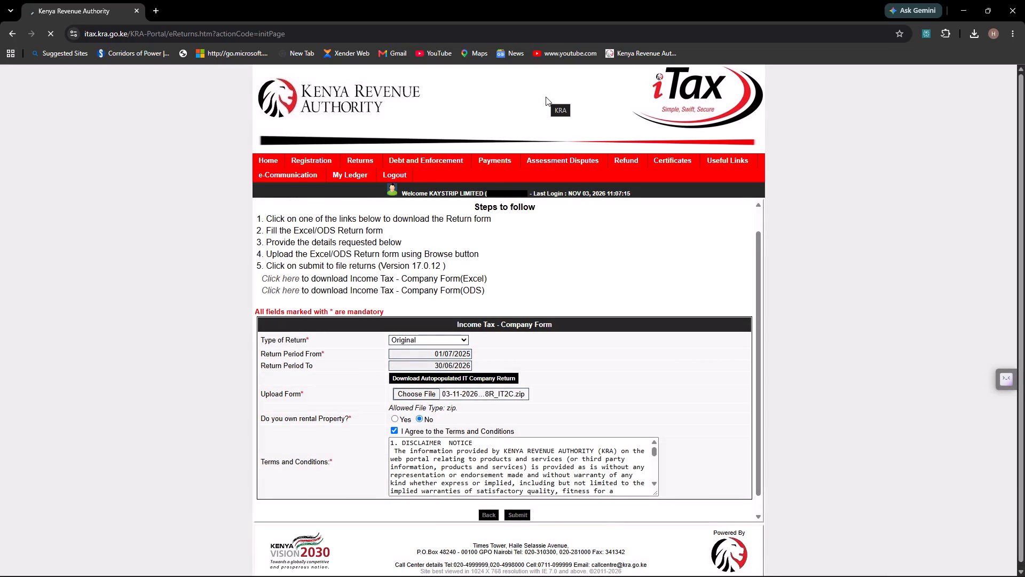
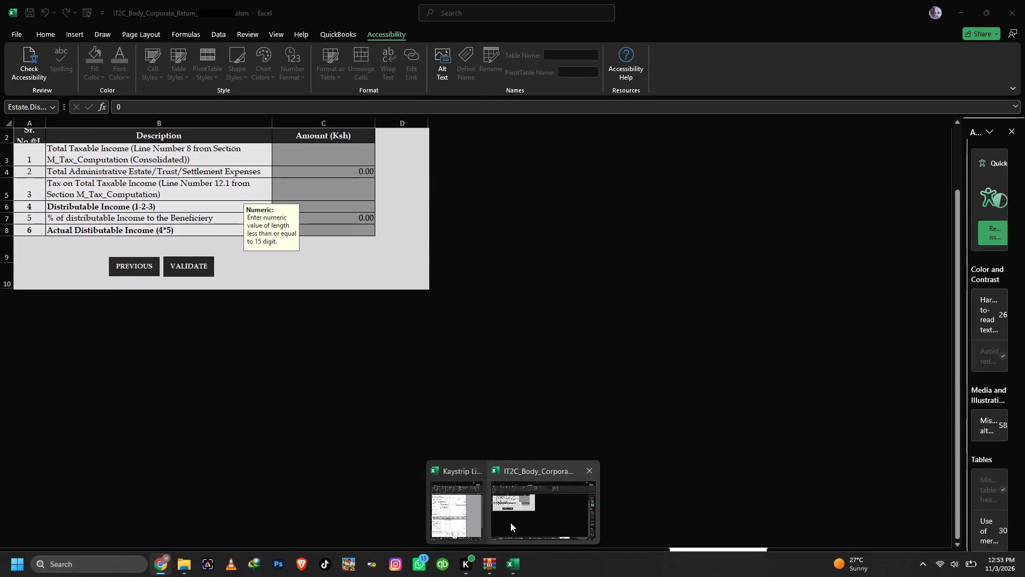
Review the Tax Comp sheet in Kaystrip Limited's financial statements workbook alongside the B_Profit_Loss_Account entries in the iTax Returns Summary.
{"action": "left_click", "coordinate": [469, 512]}
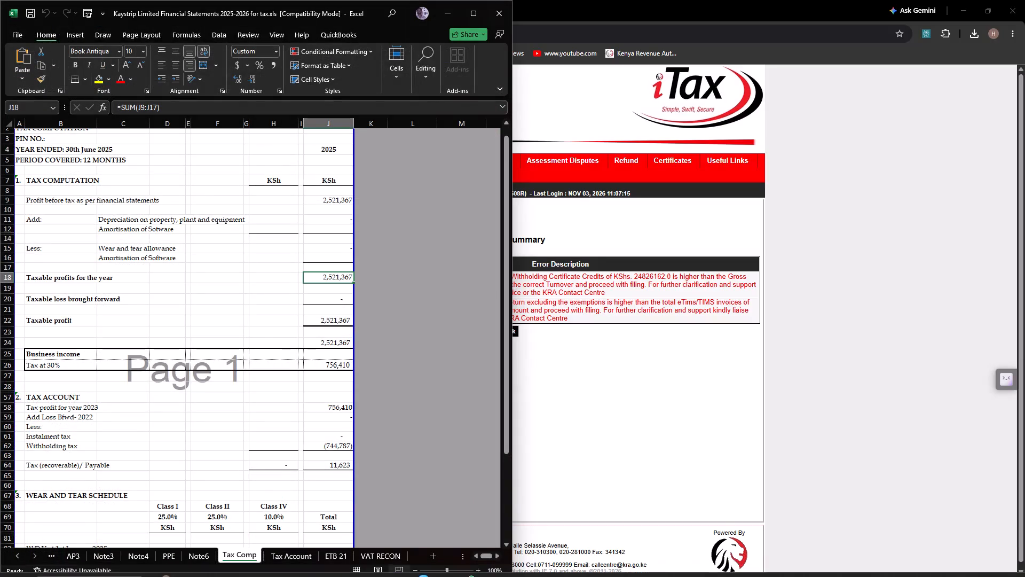
{"action": "left_click", "coordinate": [681, 460]}
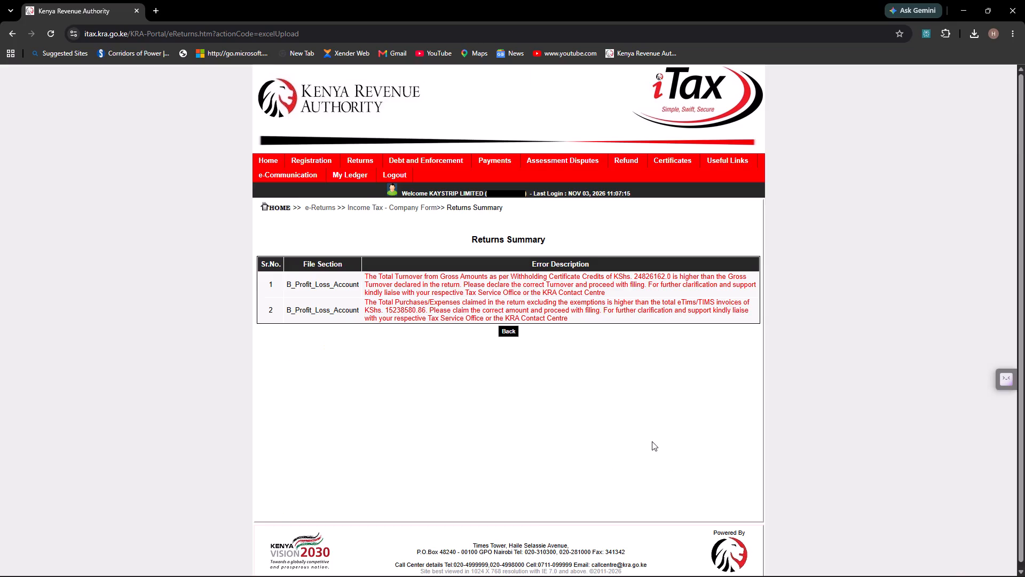
{"action": "left_click", "coordinate": [397, 310]}
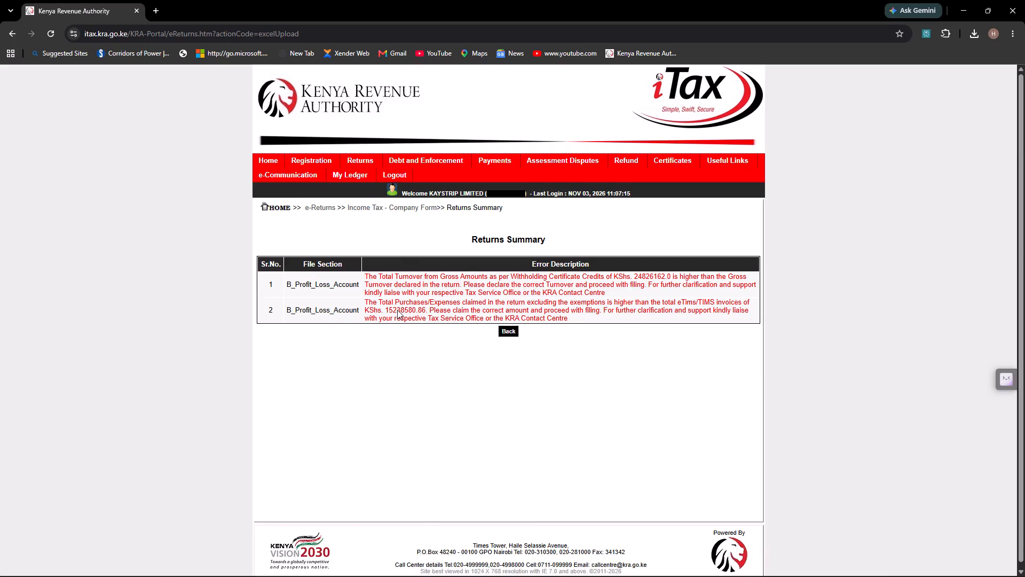
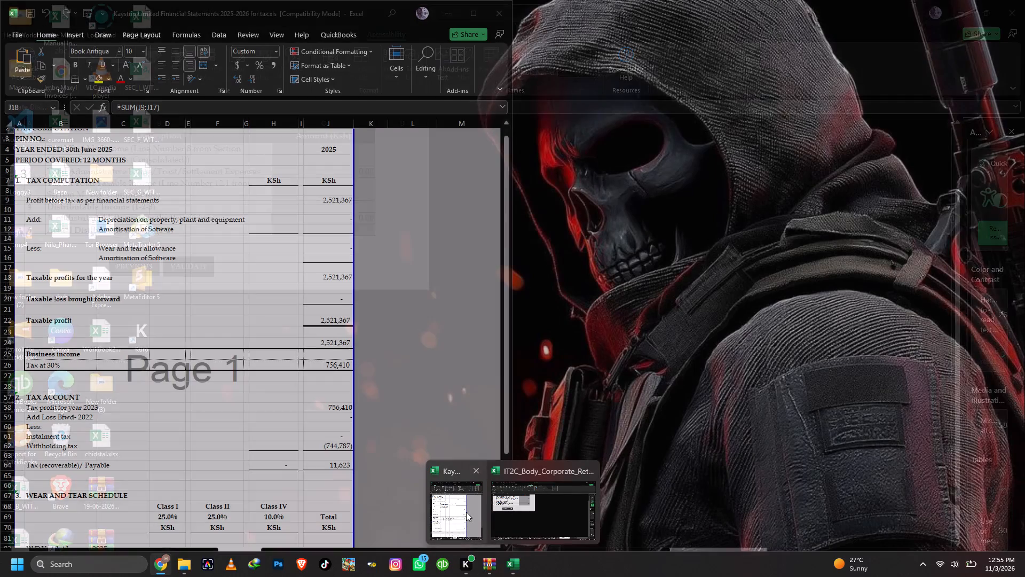
In Excel, compare the PL sheet of Kaystrip Limited's financial statements workbook with the monthly sales and purchases on the VAT RECON sheet.
{"action": "left_click", "coordinate": [466, 512]}
{"action": "left_click", "coordinate": [468, 7]}
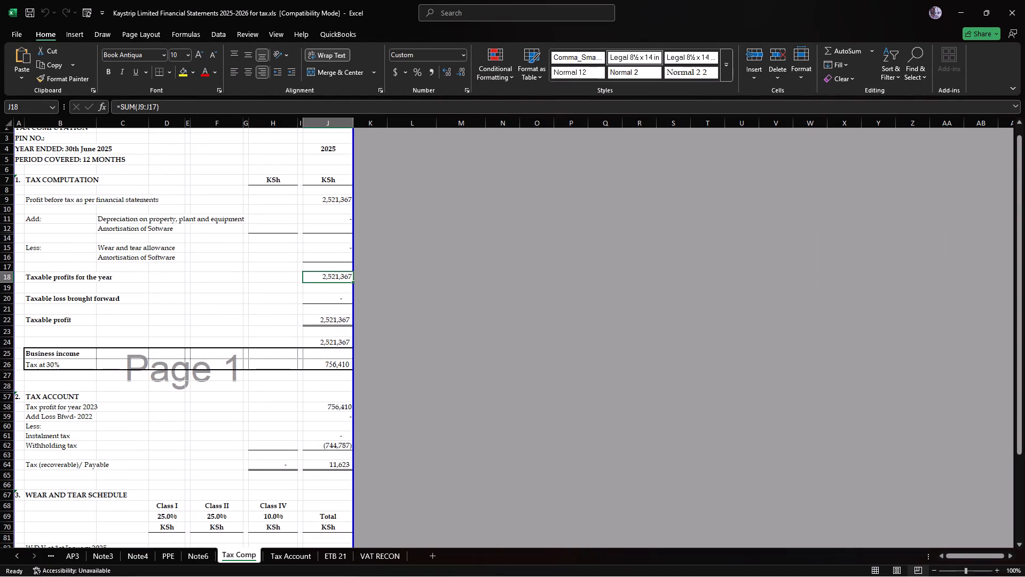
{"action": "scroll", "coordinate": [369, 505], "scroll_direction": "up", "scroll_amount": 2}
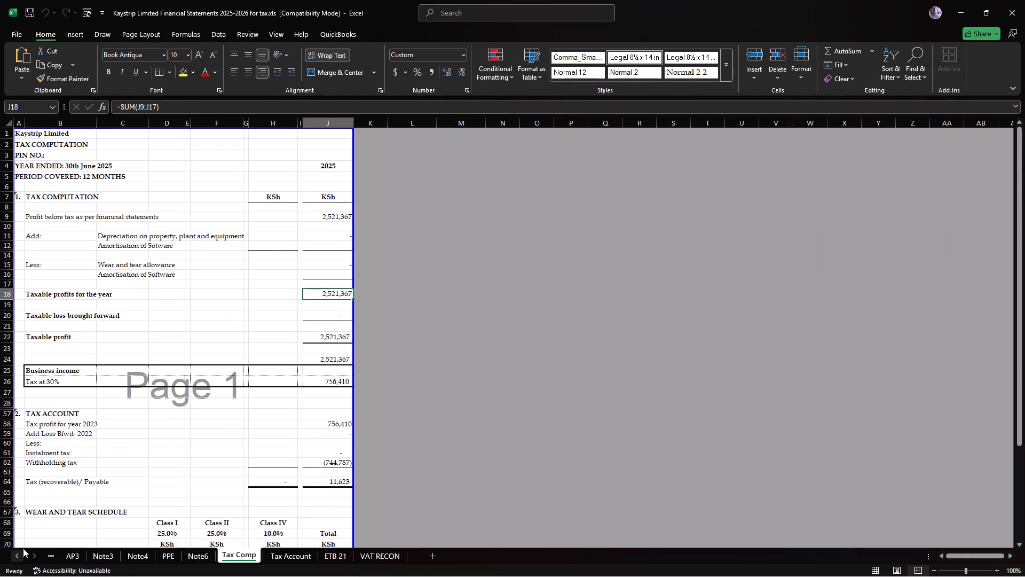
{"action": "triple_click", "coordinate": [18, 552]}
{"action": "double_click", "coordinate": [19, 552]}
{"action": "triple_click", "coordinate": [19, 552]}
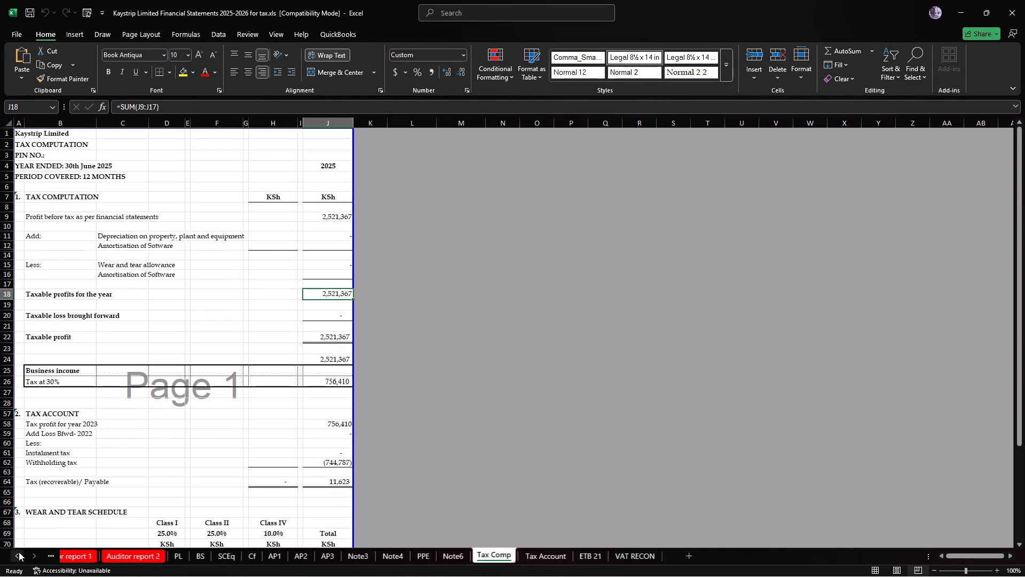
{"action": "left_click", "coordinate": [19, 552]}
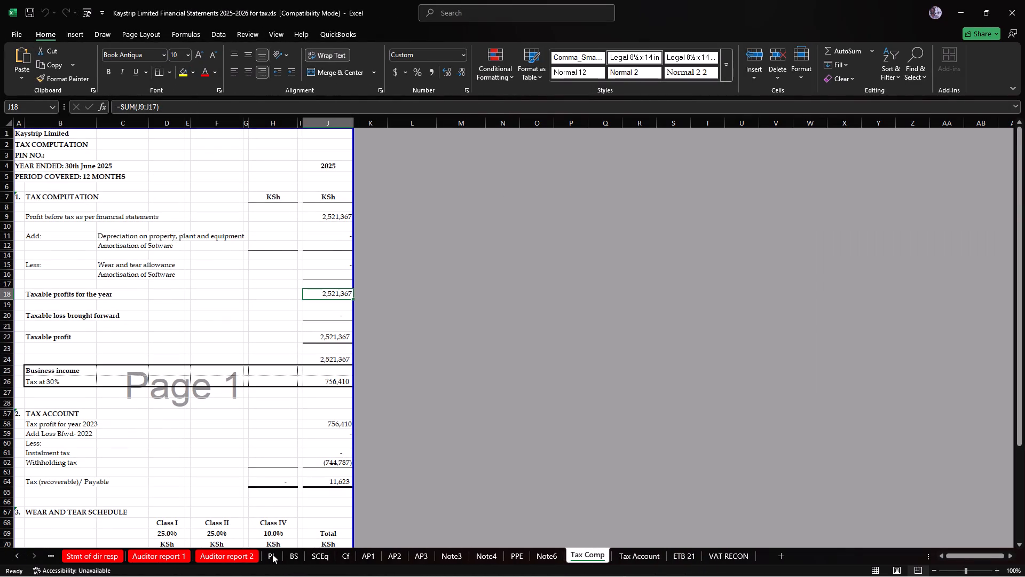
{"action": "left_click", "coordinate": [272, 554]}
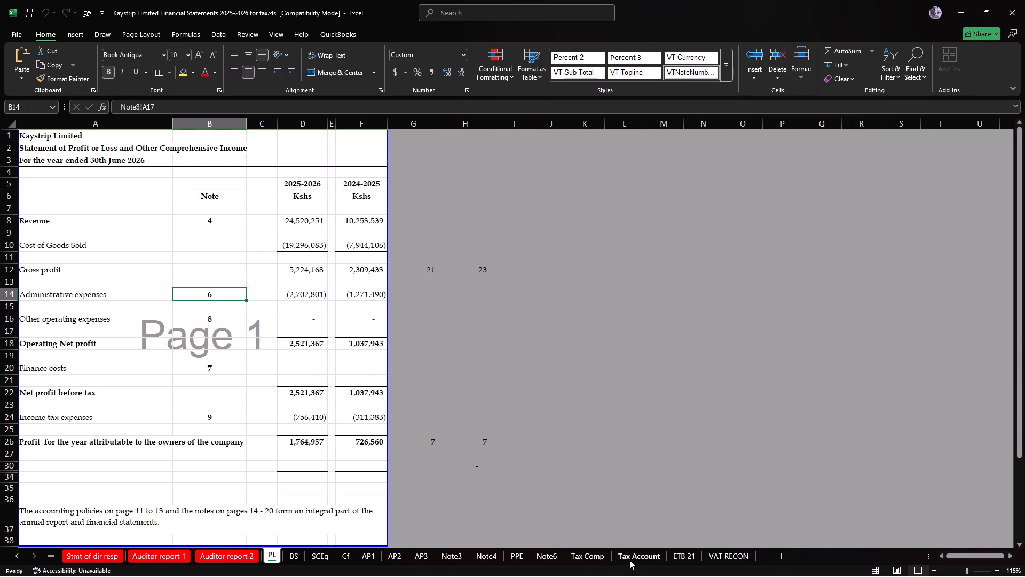
{"action": "left_click", "coordinate": [712, 557]}
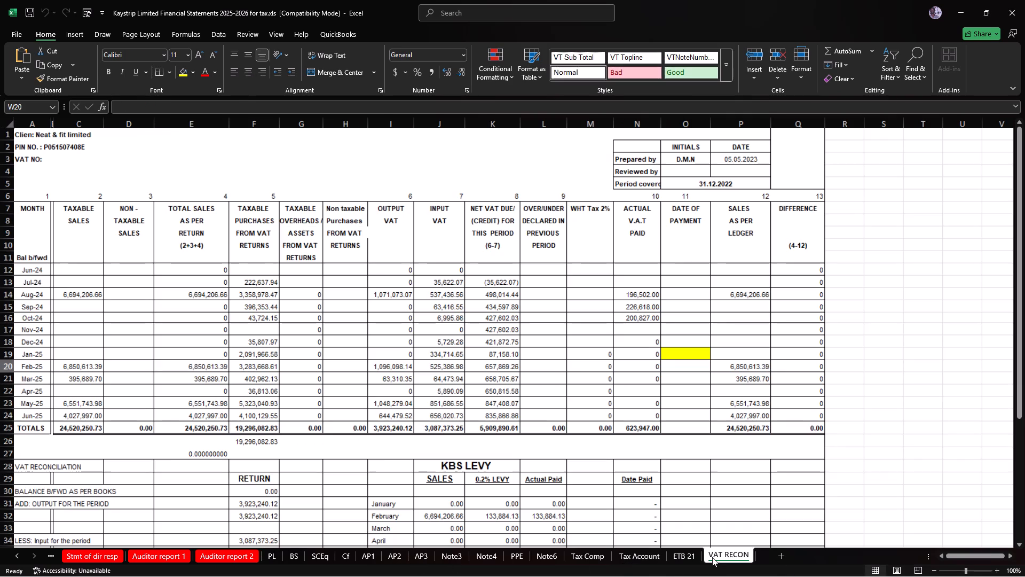
{"action": "scroll", "coordinate": [466, 400], "scroll_direction": "up", "scroll_amount": 1}
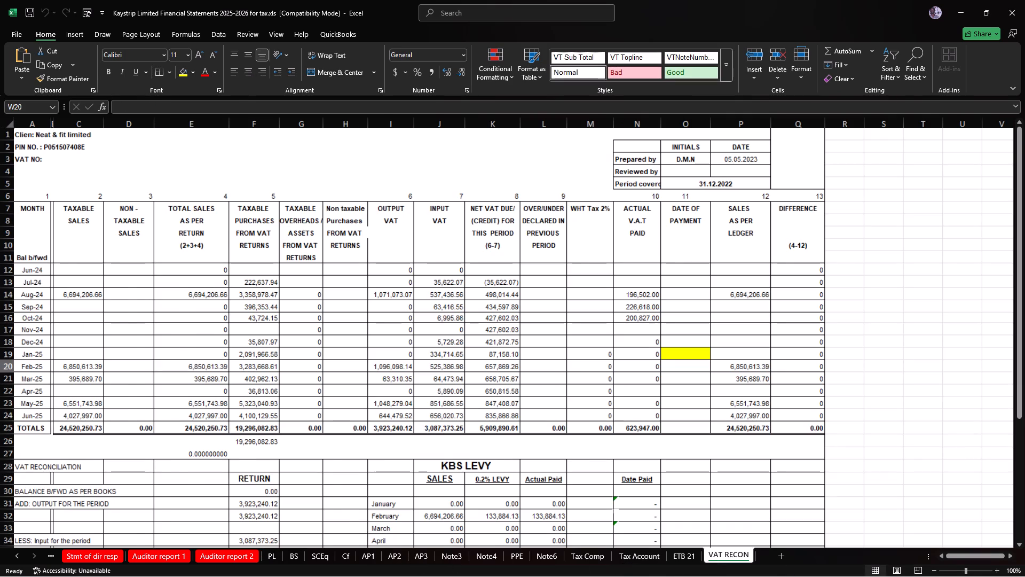
{"action": "scroll", "coordinate": [429, 365], "scroll_direction": "down", "scroll_amount": 1}
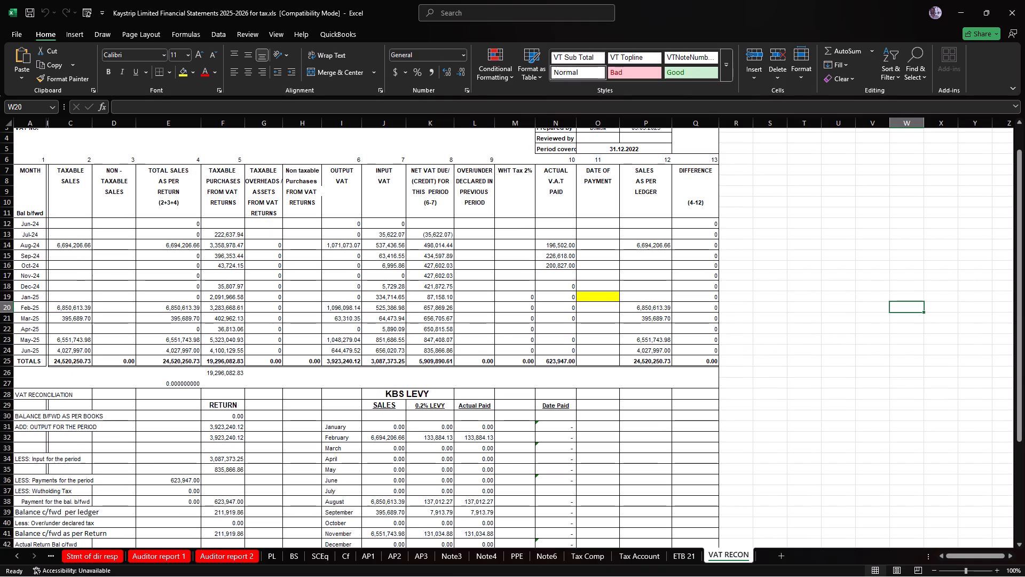
{"action": "left_click", "coordinate": [232, 341]}
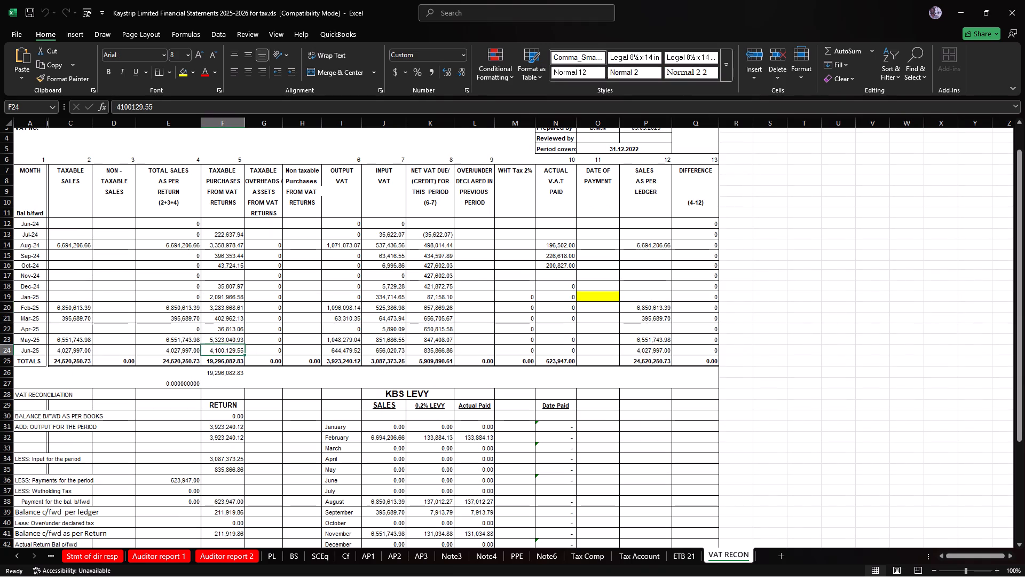
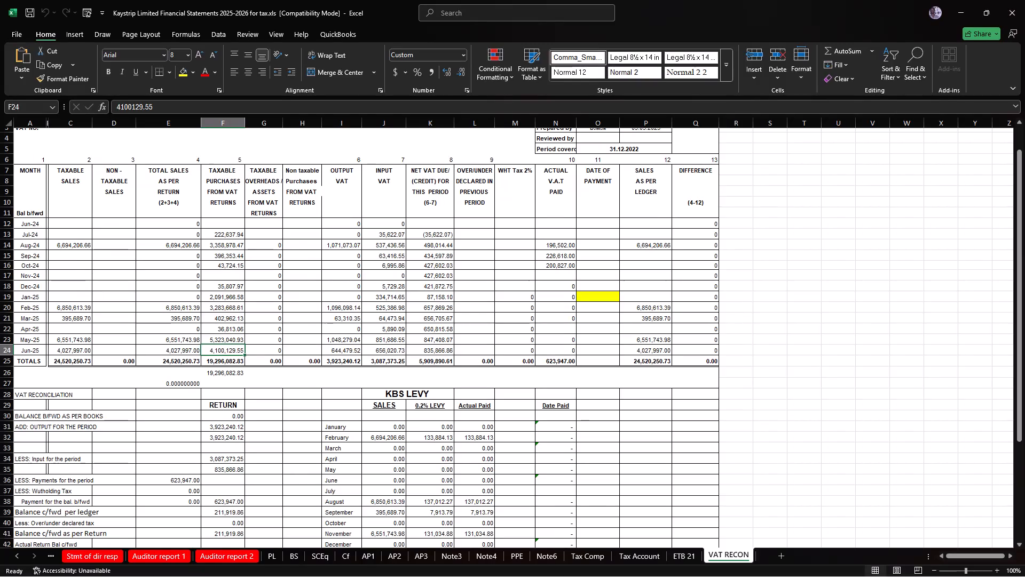
Open the Jun-25 taxable purchases figure on the VAT RECON sheet for editing.
{"action": "left_click", "coordinate": [236, 351]}
{"action": "left_click", "coordinate": [236, 349]}
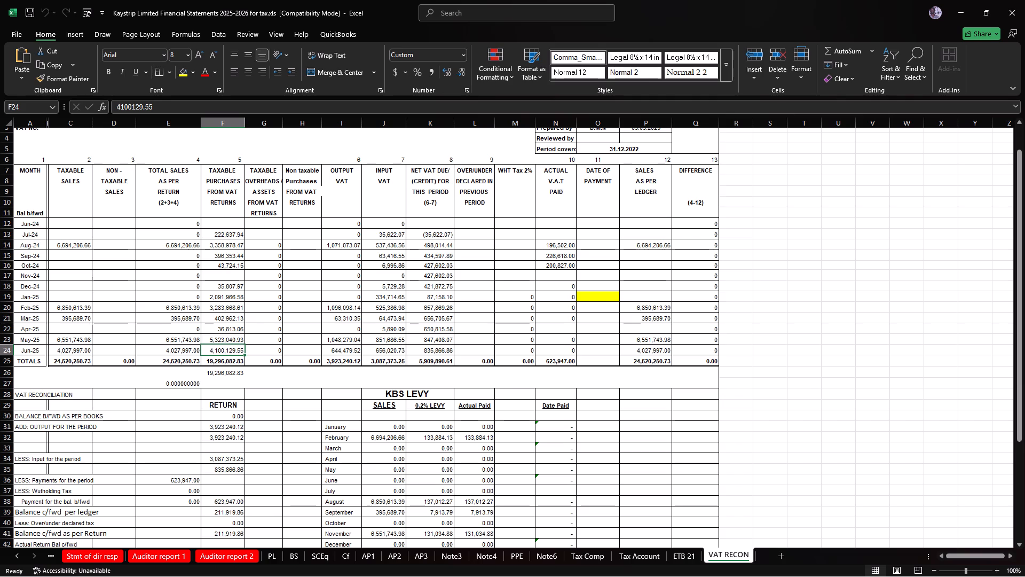
{"action": "left_click", "coordinate": [211, 353]}
{"action": "left_click", "coordinate": [214, 349]}
Clear the Jun-25 taxable purchases figure on the VAT RECON sheet.
{"action": "key", "text": "BackSpace"}
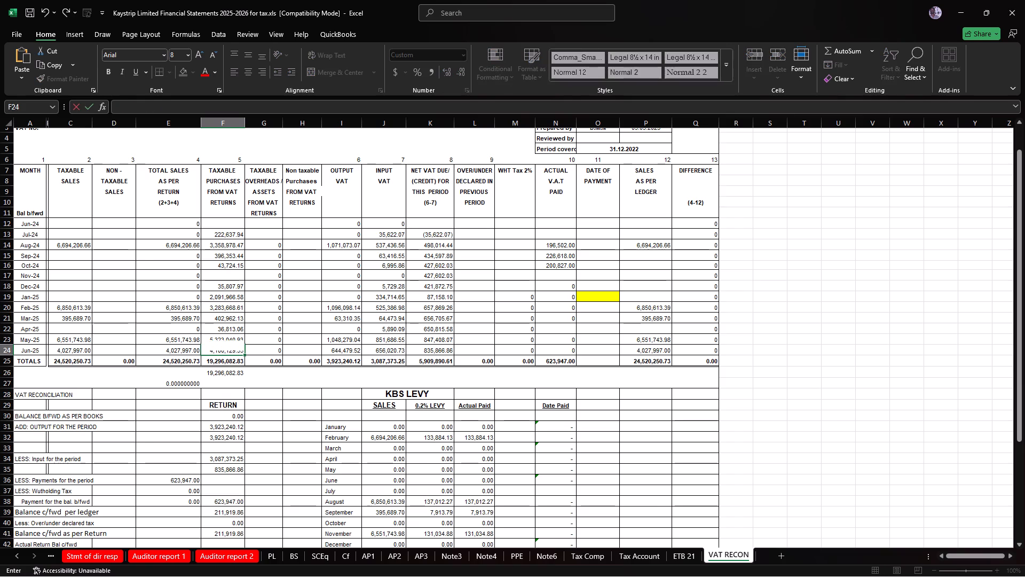
{"action": "key", "text": "Return"}
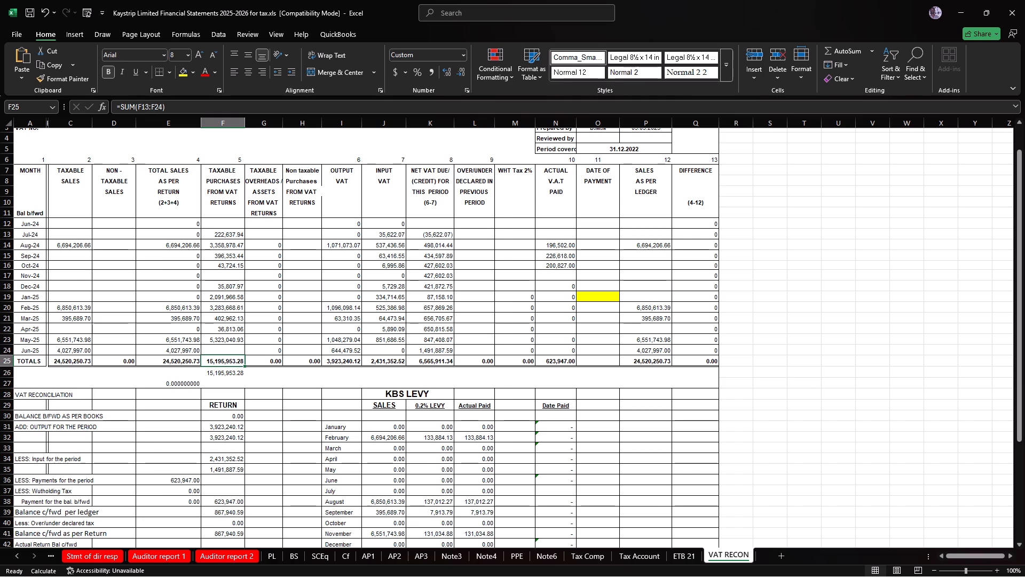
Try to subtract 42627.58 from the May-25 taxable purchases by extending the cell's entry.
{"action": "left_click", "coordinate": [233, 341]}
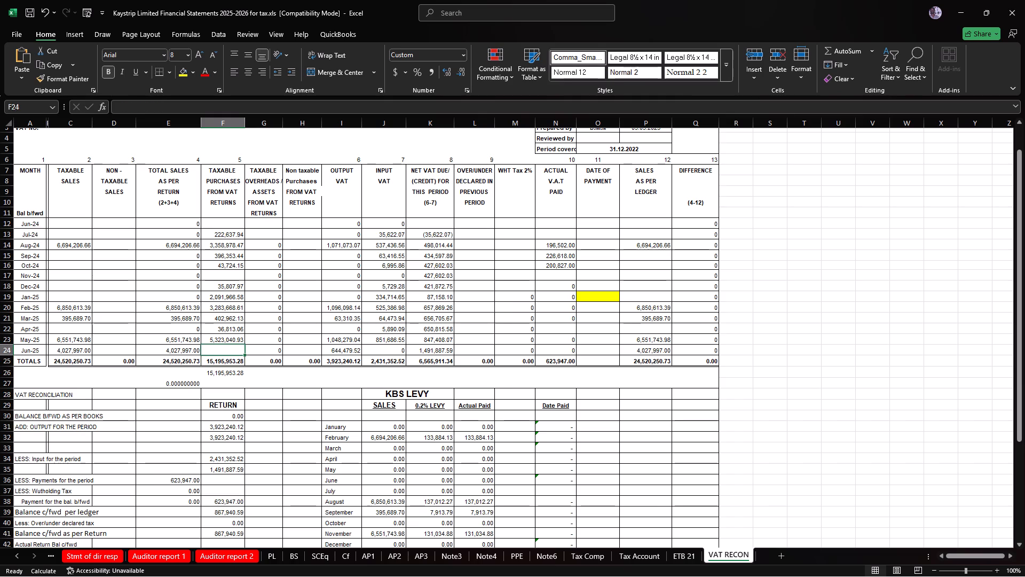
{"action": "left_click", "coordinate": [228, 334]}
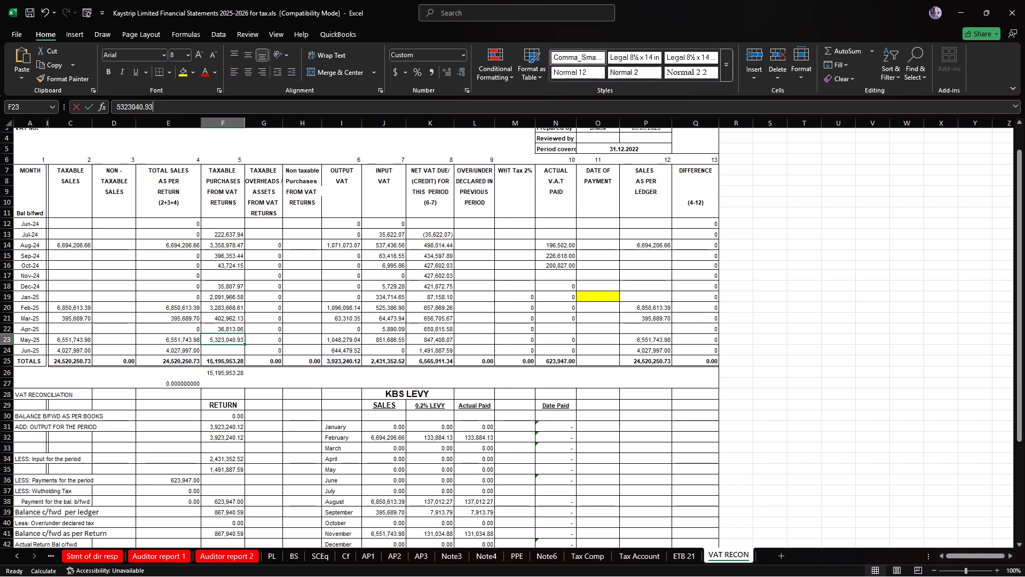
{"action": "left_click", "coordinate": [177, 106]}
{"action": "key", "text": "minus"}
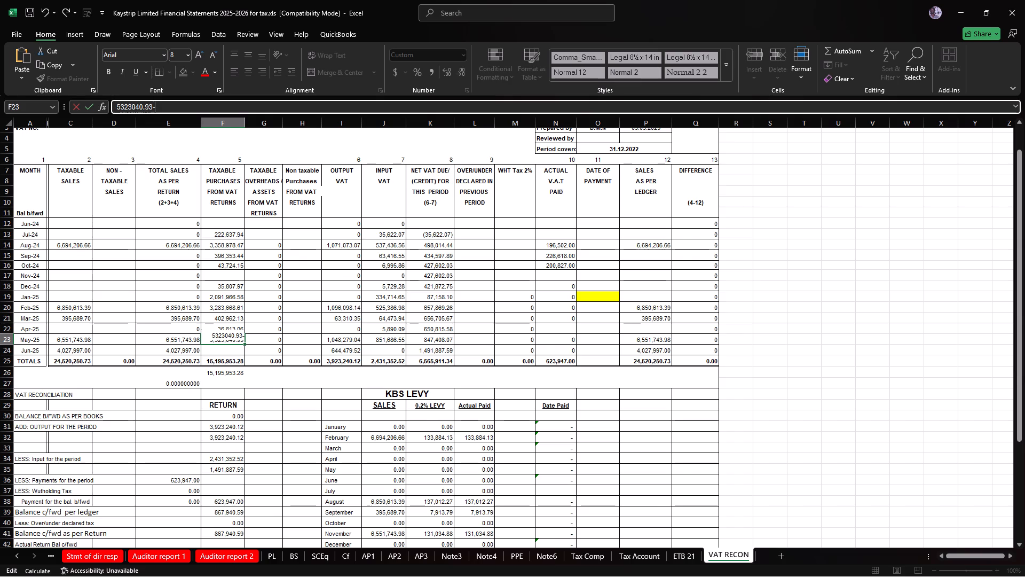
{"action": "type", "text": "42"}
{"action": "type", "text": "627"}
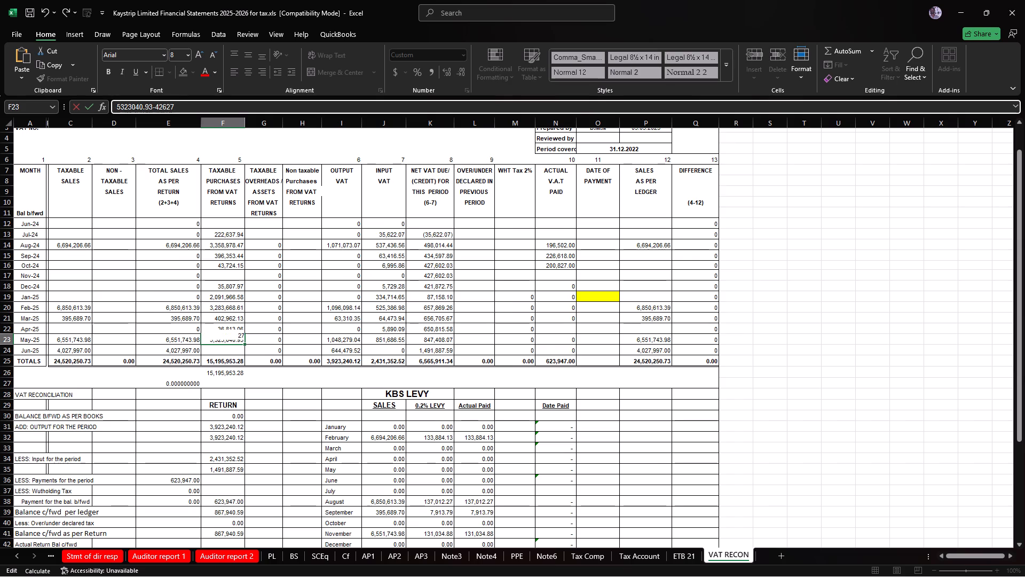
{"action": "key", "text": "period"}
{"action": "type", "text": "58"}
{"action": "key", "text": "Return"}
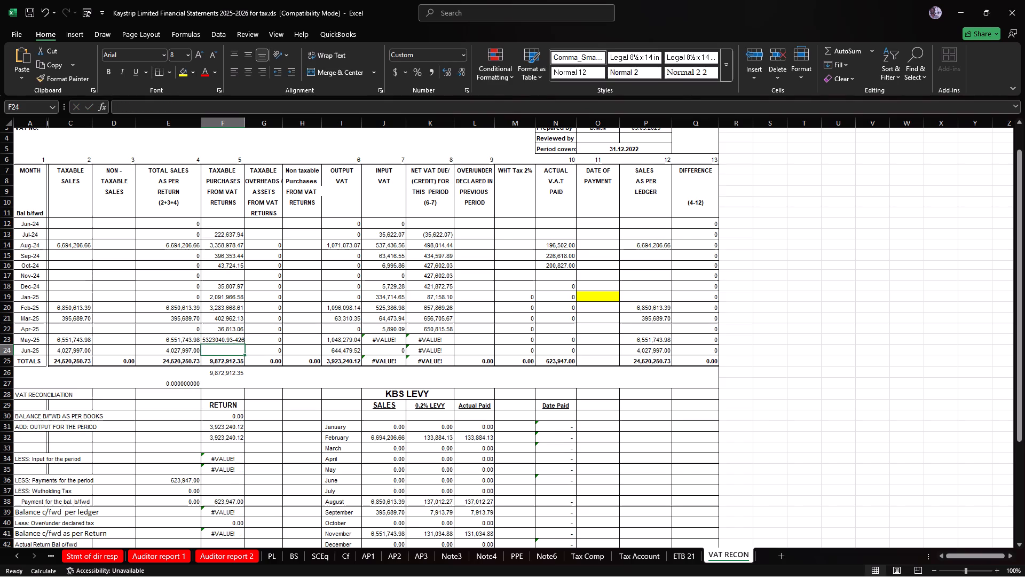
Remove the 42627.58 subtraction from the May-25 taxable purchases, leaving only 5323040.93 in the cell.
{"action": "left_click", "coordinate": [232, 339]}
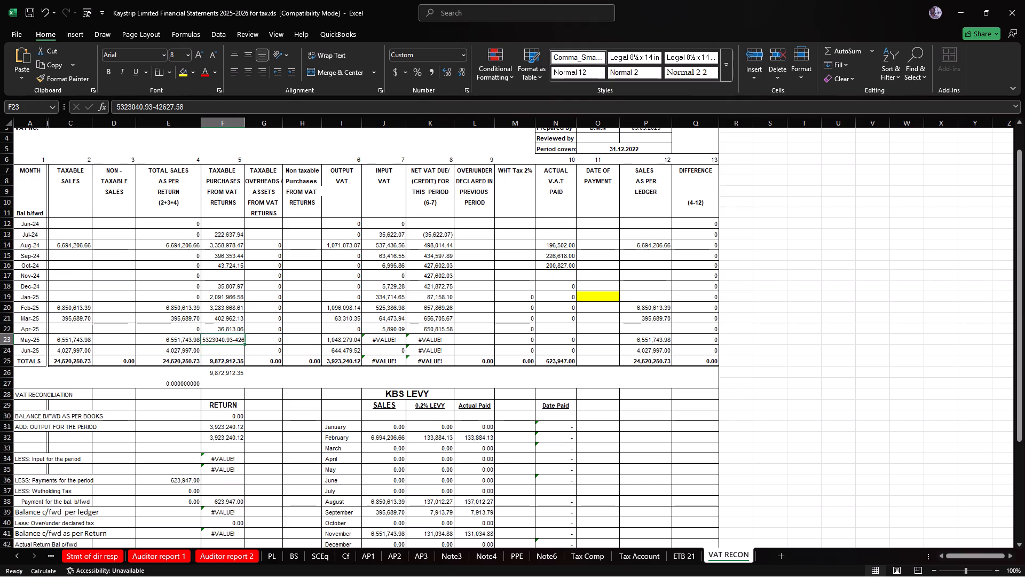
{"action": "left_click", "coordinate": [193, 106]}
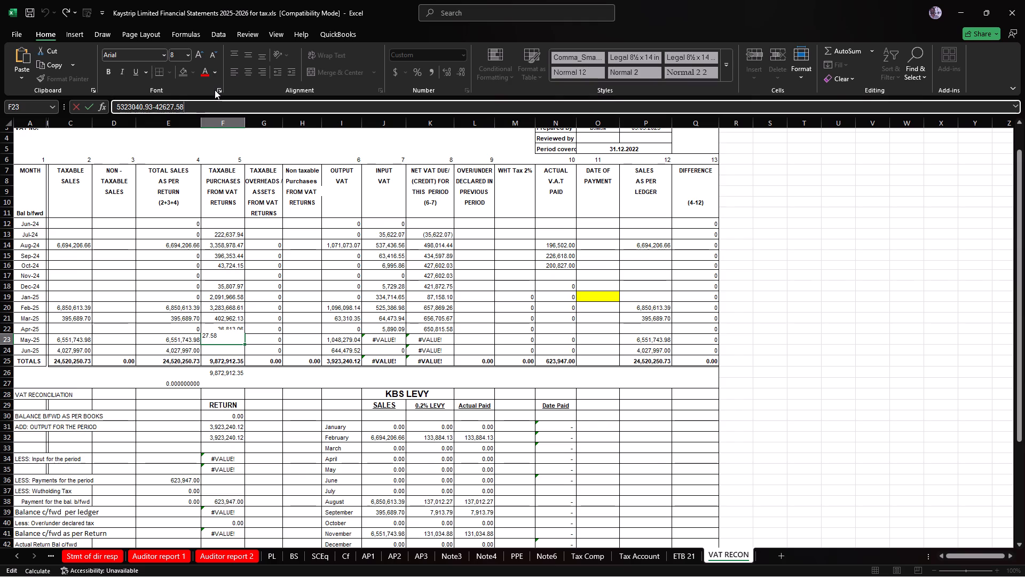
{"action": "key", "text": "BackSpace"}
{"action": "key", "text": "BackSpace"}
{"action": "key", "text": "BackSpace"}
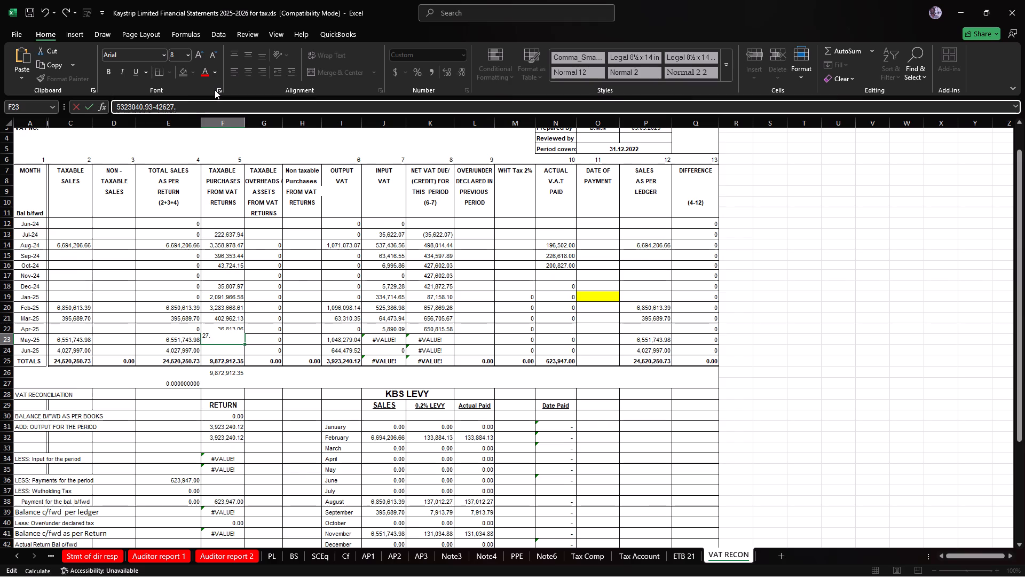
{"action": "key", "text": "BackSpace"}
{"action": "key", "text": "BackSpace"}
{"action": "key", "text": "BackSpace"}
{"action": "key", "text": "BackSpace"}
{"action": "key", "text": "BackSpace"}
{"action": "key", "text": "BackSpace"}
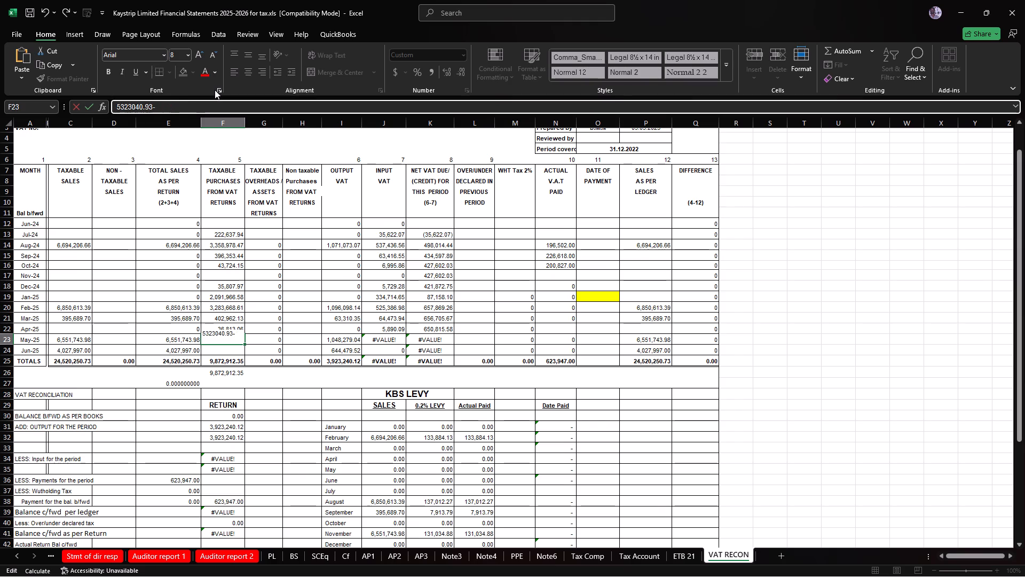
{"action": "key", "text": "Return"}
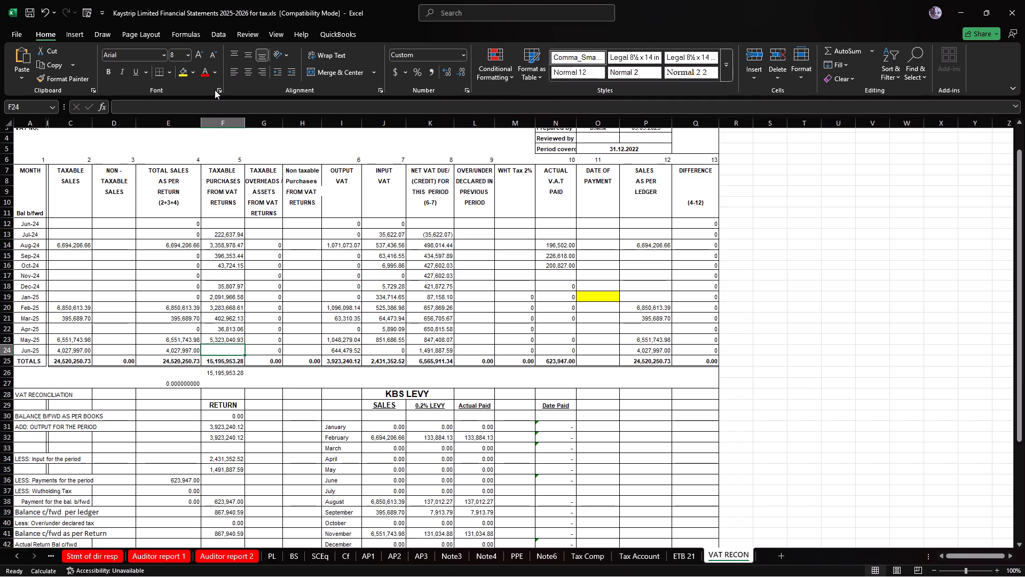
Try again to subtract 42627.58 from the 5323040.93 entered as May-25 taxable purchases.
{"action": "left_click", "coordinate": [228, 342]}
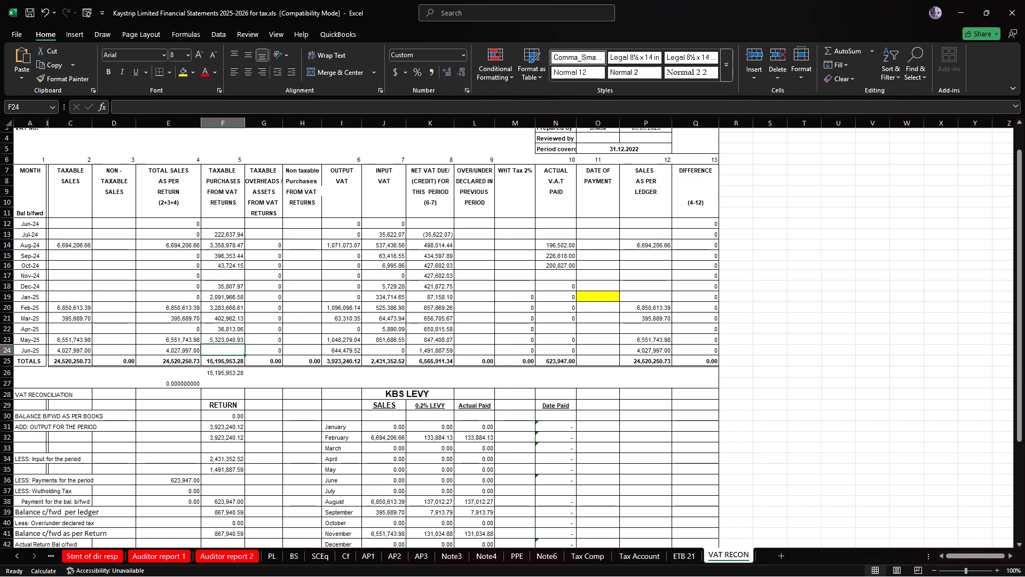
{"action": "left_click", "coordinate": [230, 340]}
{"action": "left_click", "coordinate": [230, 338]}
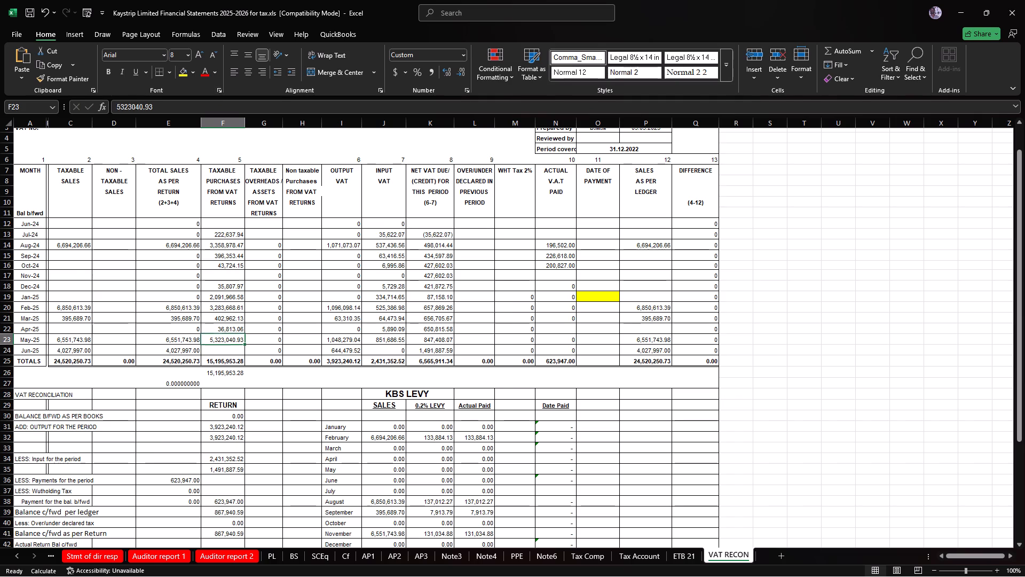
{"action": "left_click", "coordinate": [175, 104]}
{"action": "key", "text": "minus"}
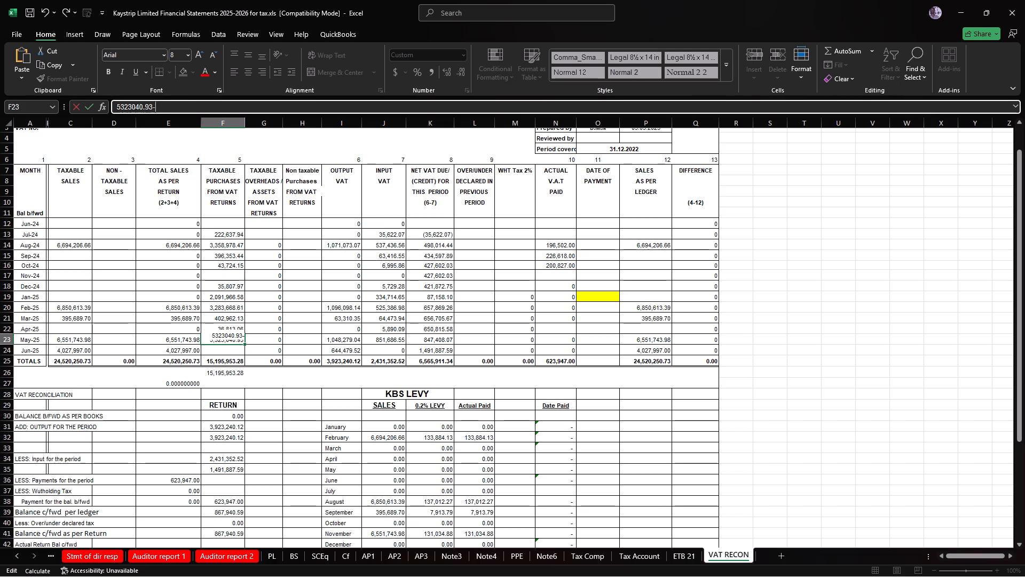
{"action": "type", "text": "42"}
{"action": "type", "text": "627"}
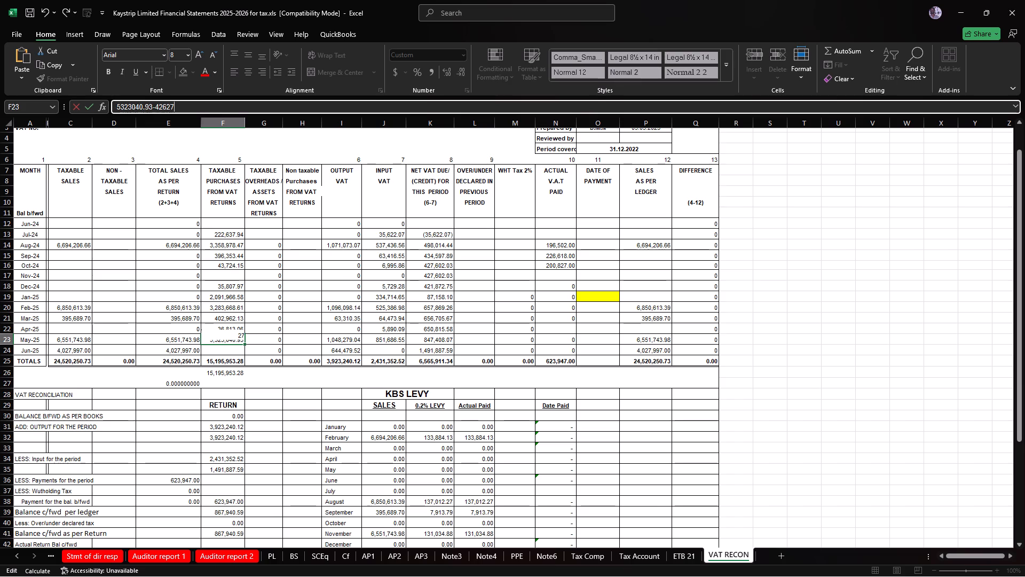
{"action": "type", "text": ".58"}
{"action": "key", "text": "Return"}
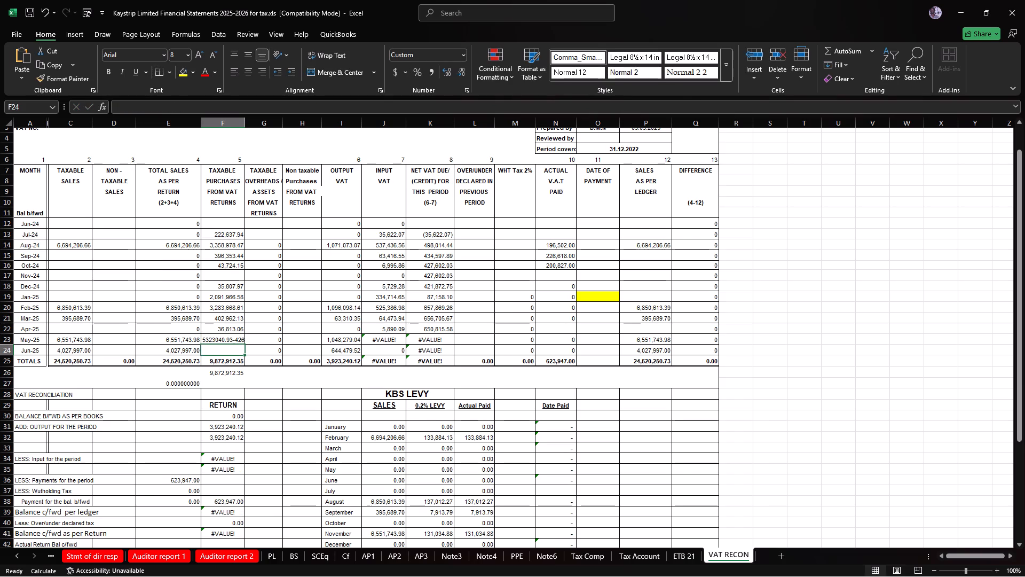
Replace the May-25 taxable purchases entry with the single amount 5280412.42.
{"action": "left_click", "coordinate": [228, 342]}
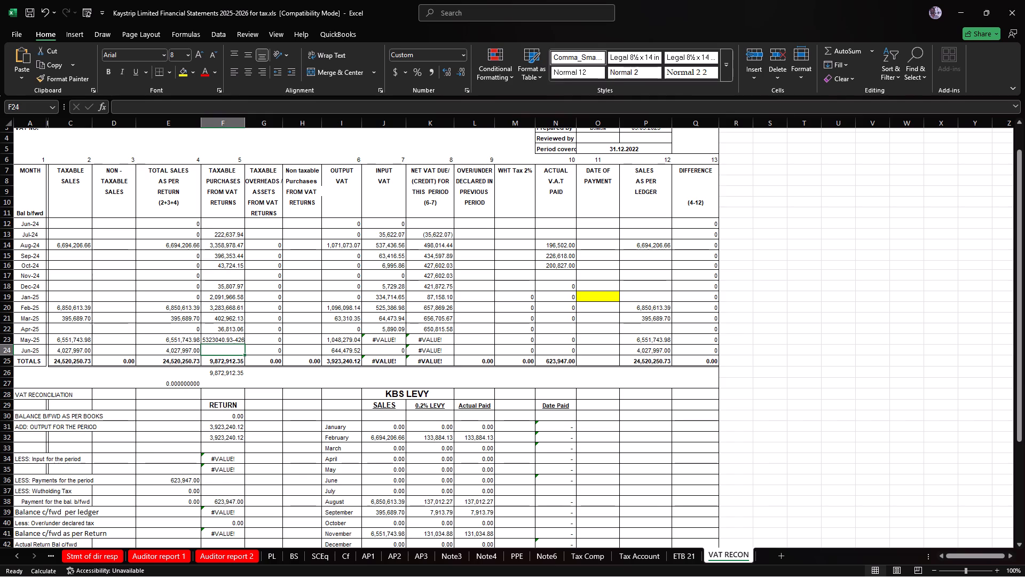
{"action": "left_click", "coordinate": [228, 337]}
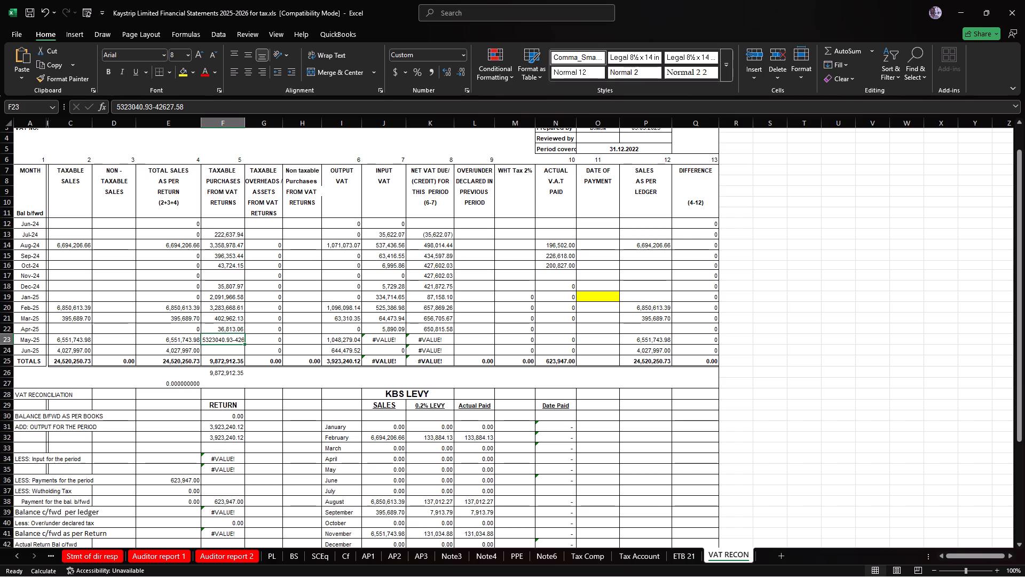
{"action": "left_click", "coordinate": [240, 358]}
{"action": "left_click", "coordinate": [233, 345]}
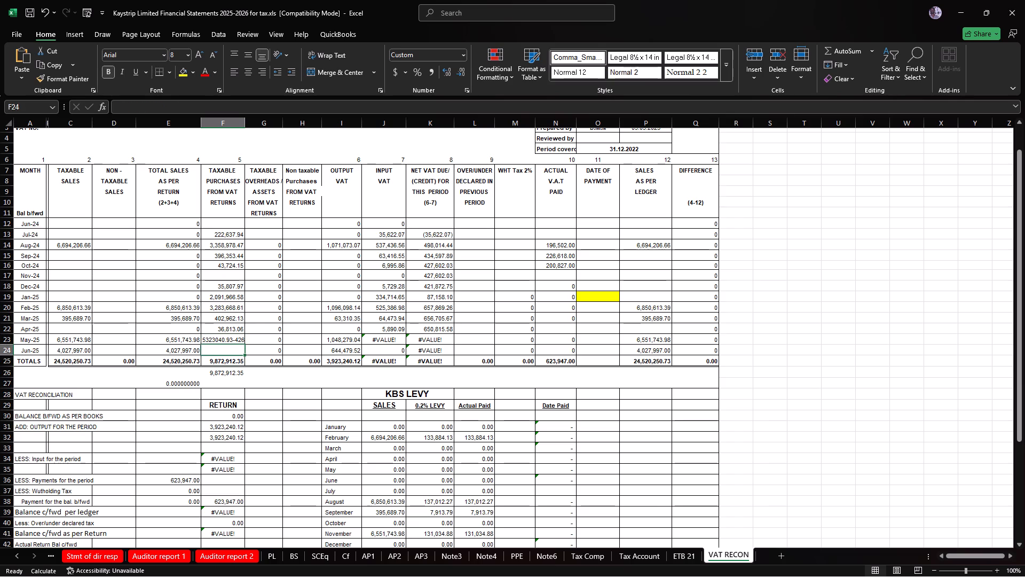
{"action": "left_click", "coordinate": [232, 337]}
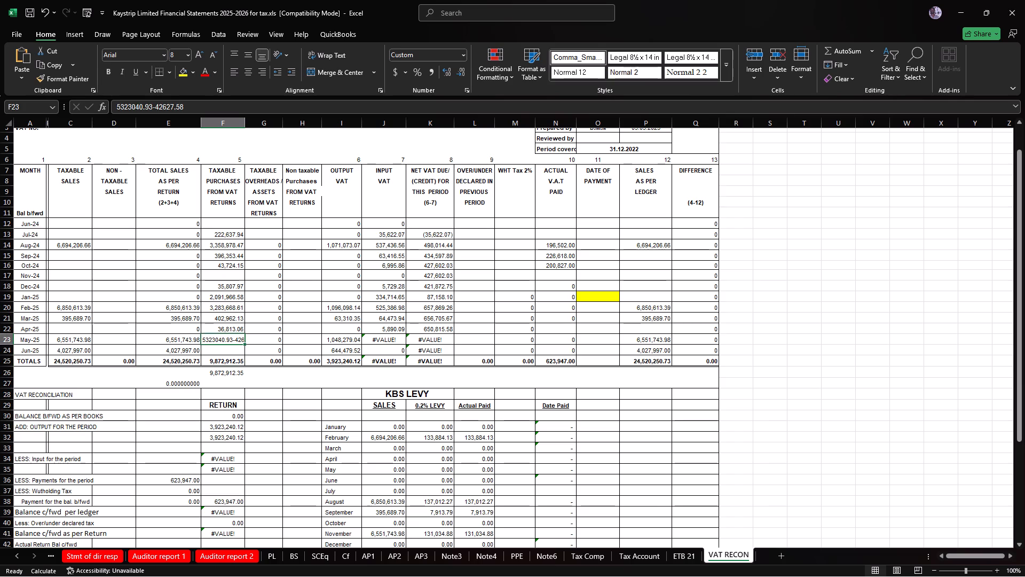
{"action": "type", "text": "52"}
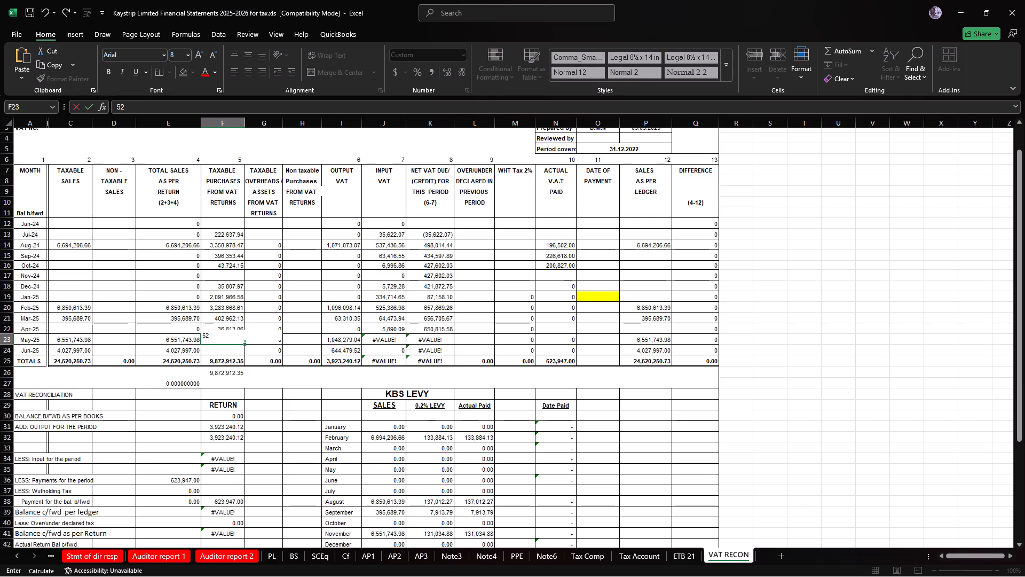
{"action": "key", "text": "8"}
{"action": "key", "text": "0"}
{"action": "type", "text": "412"}
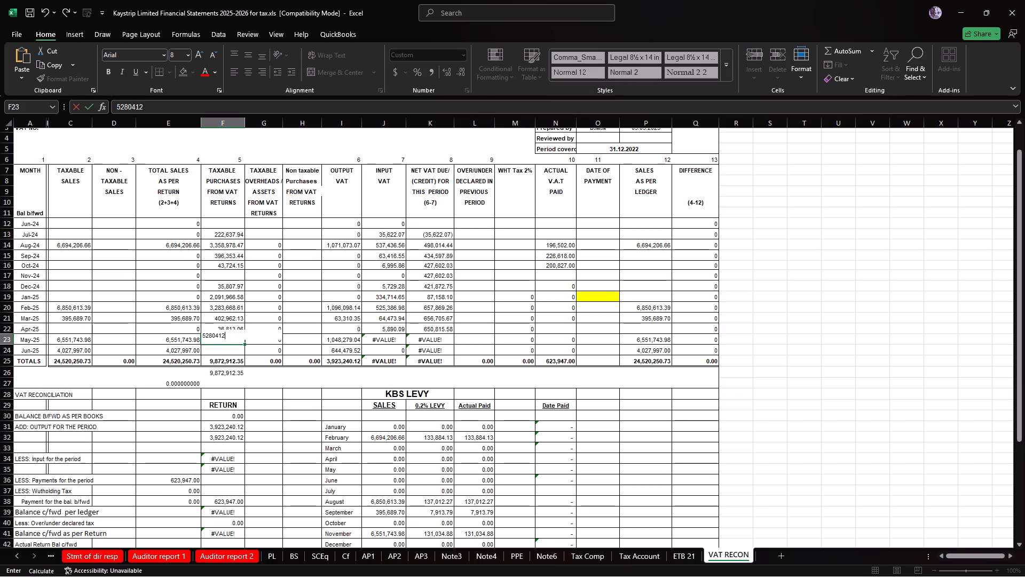
{"action": "type", "text": ".42"}
{"action": "key", "text": "Return"}
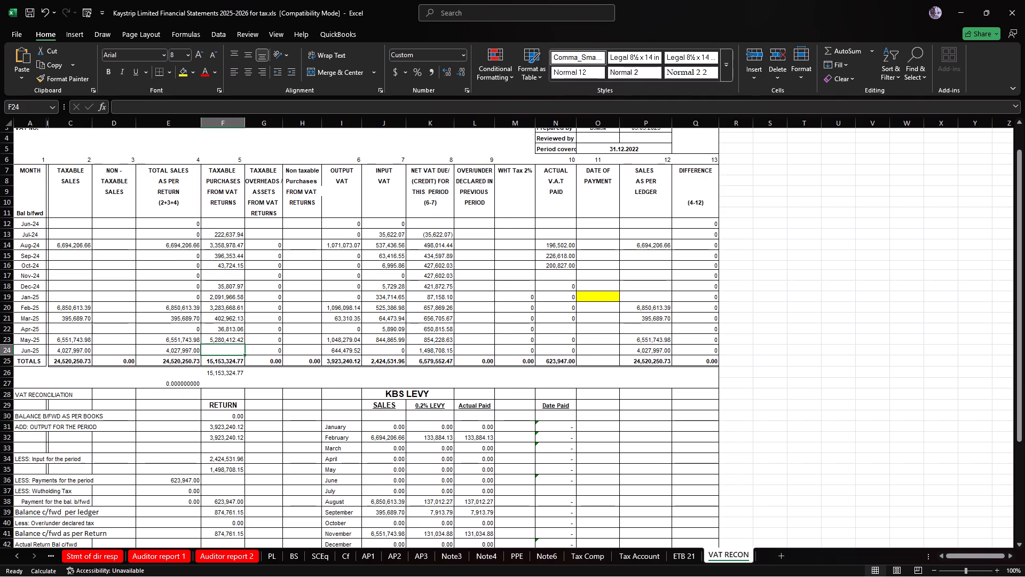
Review the profit or loss figures on the PL sheet and the tax computation on the Tax Comp sheet.
{"action": "left_click", "coordinate": [270, 558]}
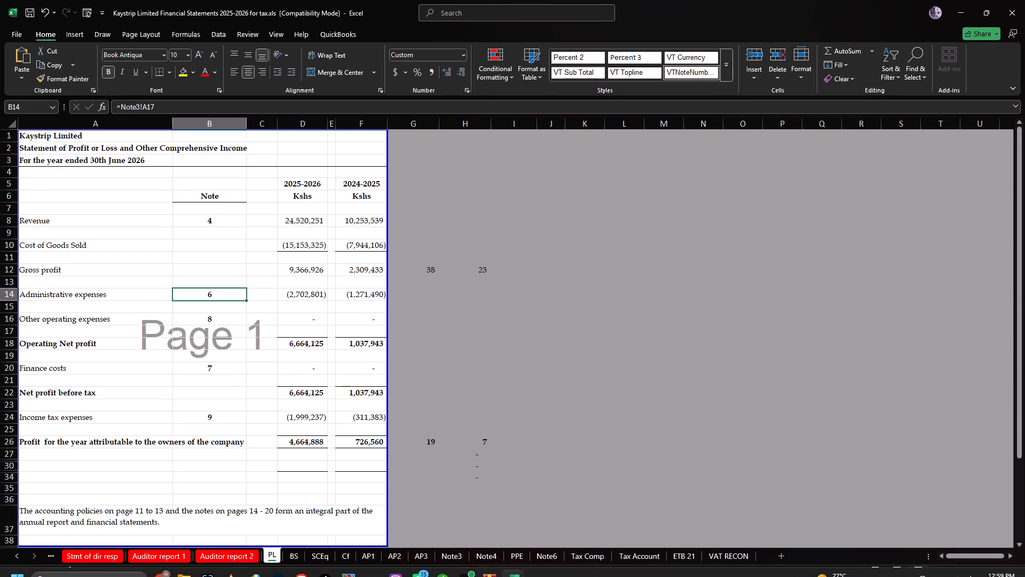
{"action": "left_click", "coordinate": [602, 556]}
{"action": "scroll", "coordinate": [544, 453], "scroll_direction": "down", "scroll_amount": 1}
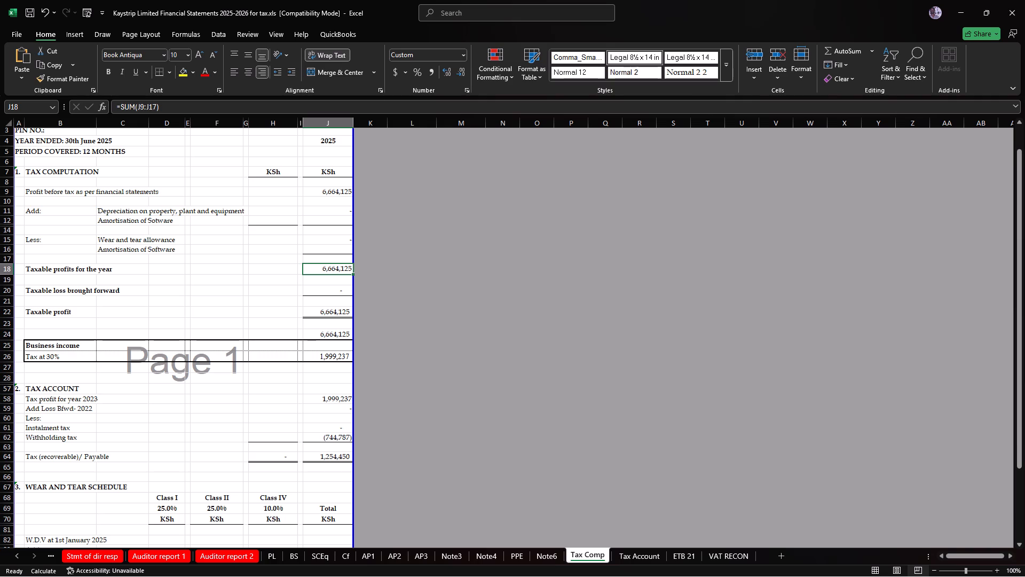
{"action": "left_click", "coordinate": [279, 555]}
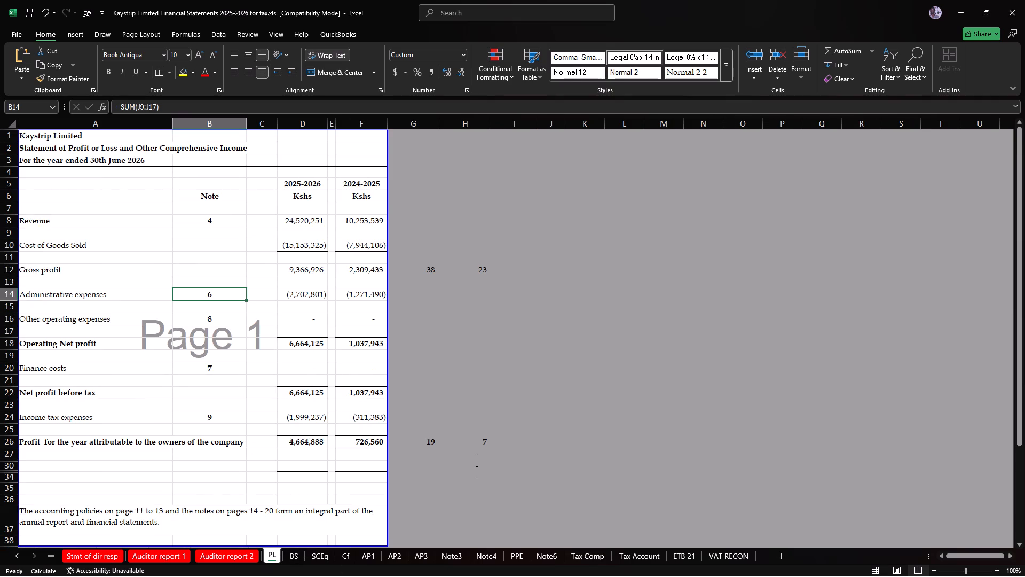
{"action": "scroll", "coordinate": [303, 406], "scroll_direction": "up", "scroll_amount": 1}
Examine the 2025-2026 revenue on the PL sheet, the ETB 21 balances and the monthly taxable sales on VAT RECON.
{"action": "scroll", "coordinate": [303, 405], "scroll_direction": "down", "scroll_amount": 1}
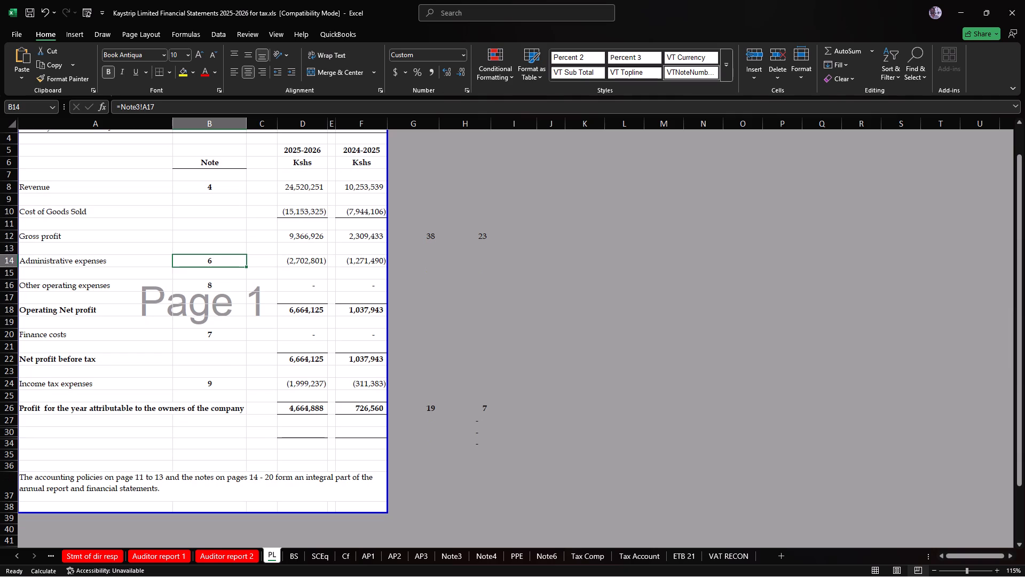
{"action": "left_click", "coordinate": [314, 183]}
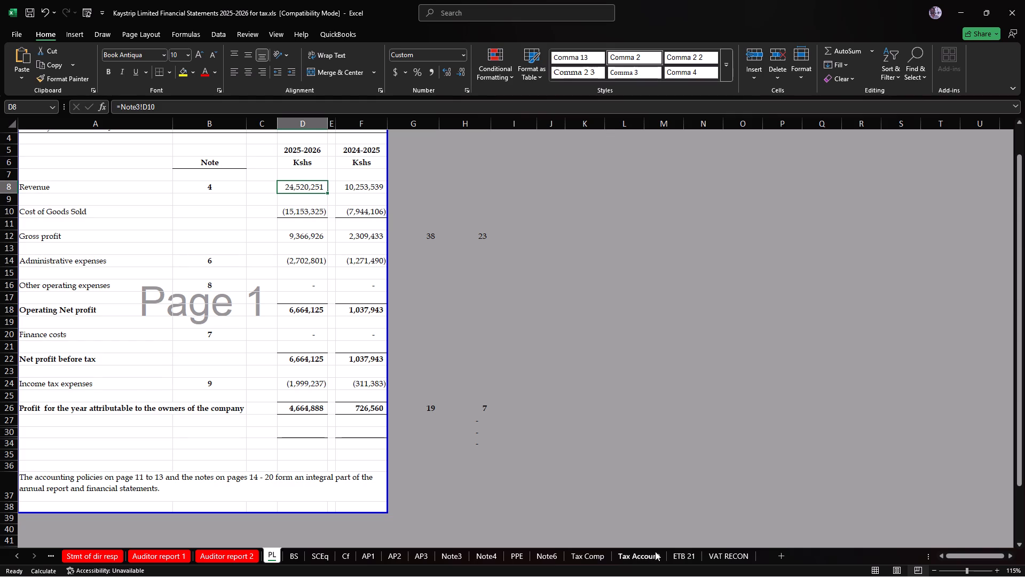
{"action": "left_click", "coordinate": [721, 551]}
{"action": "left_click", "coordinate": [677, 557]}
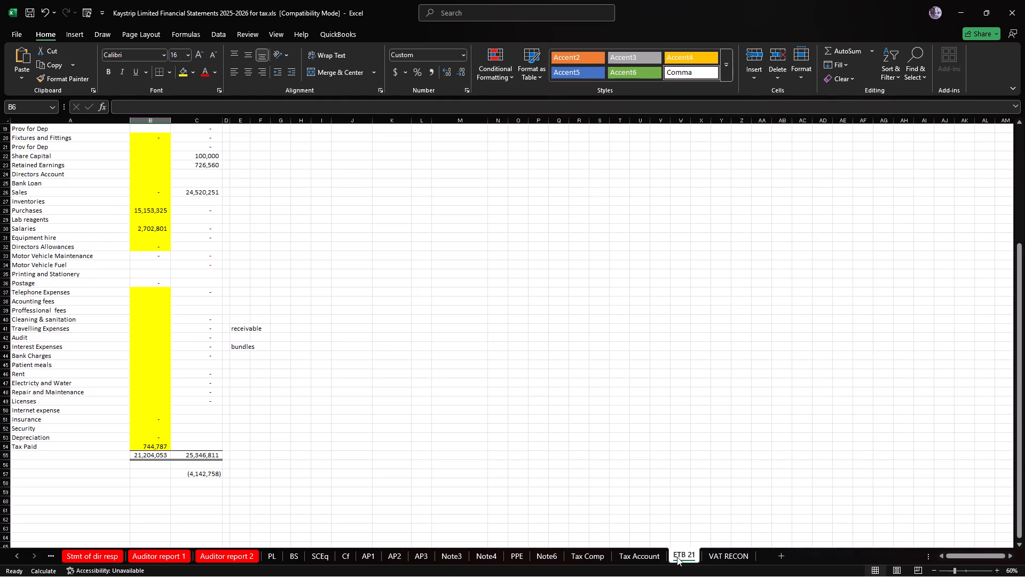
{"action": "left_click", "coordinate": [645, 554]}
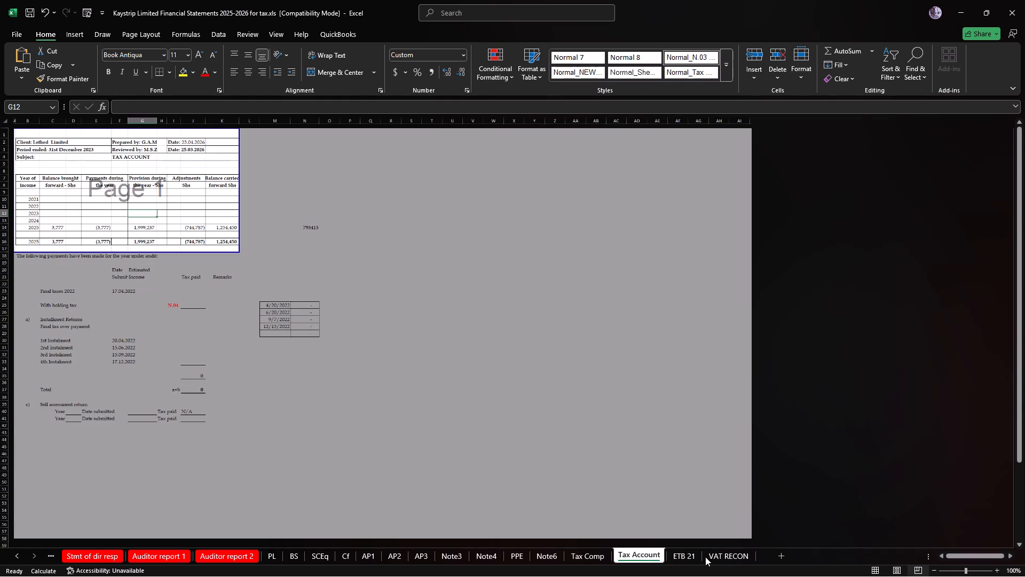
{"action": "left_click", "coordinate": [705, 557]}
{"action": "left_click_drag", "start_coordinate": [227, 246], "coordinate": [200, 243]}
{"action": "left_click", "coordinate": [89, 245]}
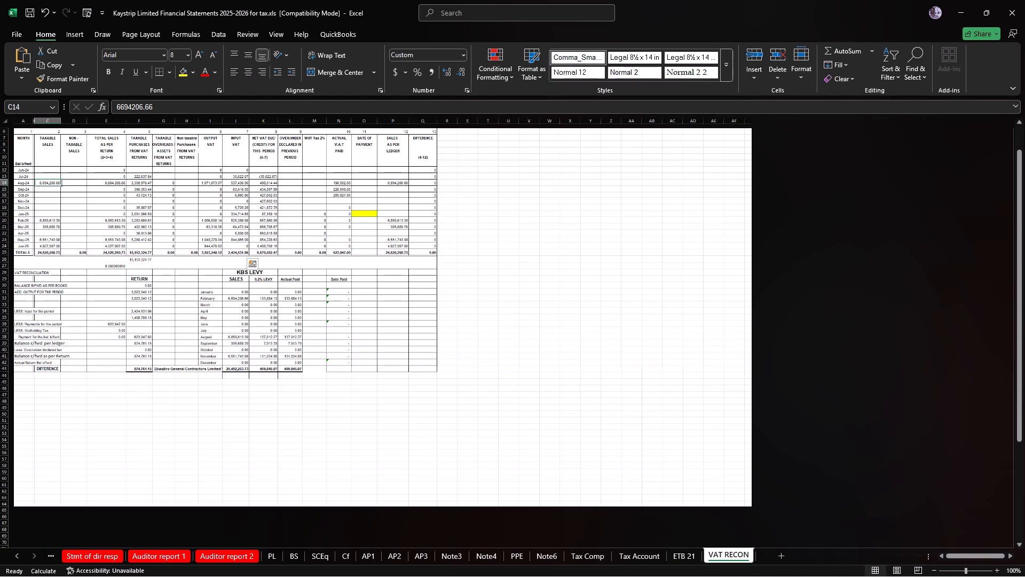
{"action": "left_click", "coordinate": [104, 227]}
{"action": "scroll", "coordinate": [212, 273], "scroll_direction": "up", "scroll_amount": 1}
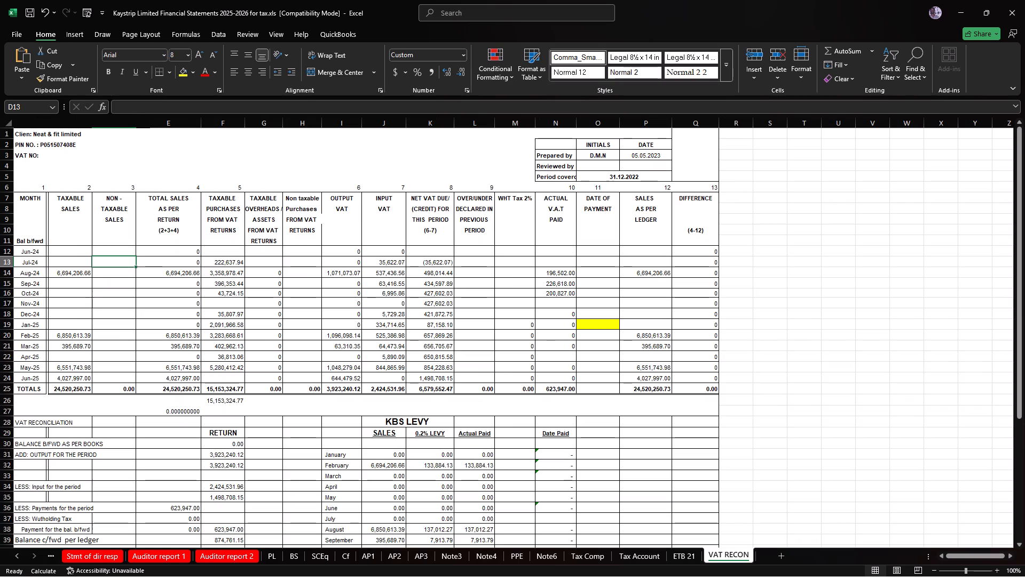
{"action": "left_click_drag", "start_coordinate": [234, 348], "coordinate": [331, 339]}
{"action": "left_click", "coordinate": [105, 315]}
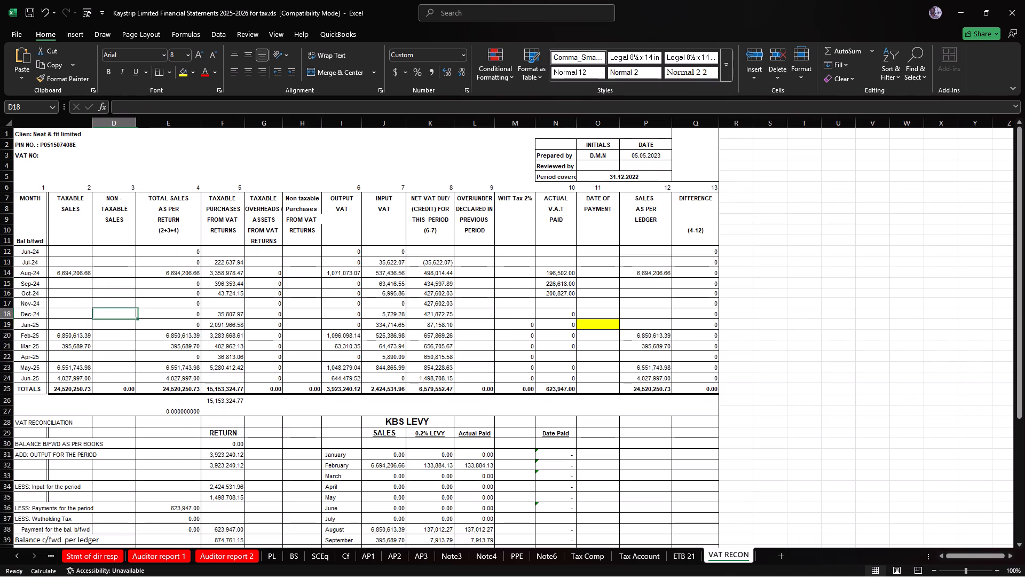
{"action": "left_click", "coordinate": [74, 357]}
{"action": "left_click", "coordinate": [73, 370]}
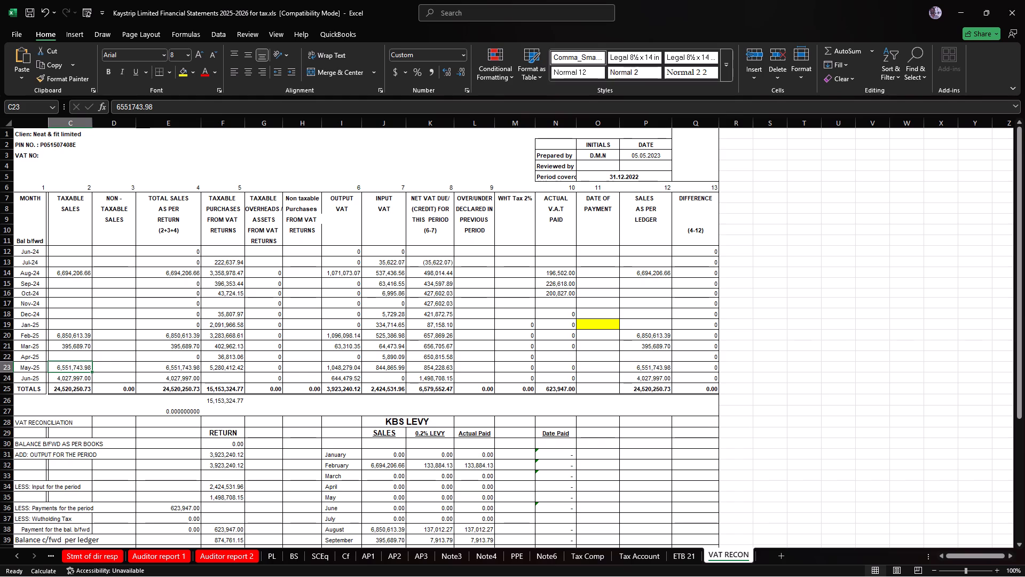
{"action": "left_click", "coordinate": [79, 317]}
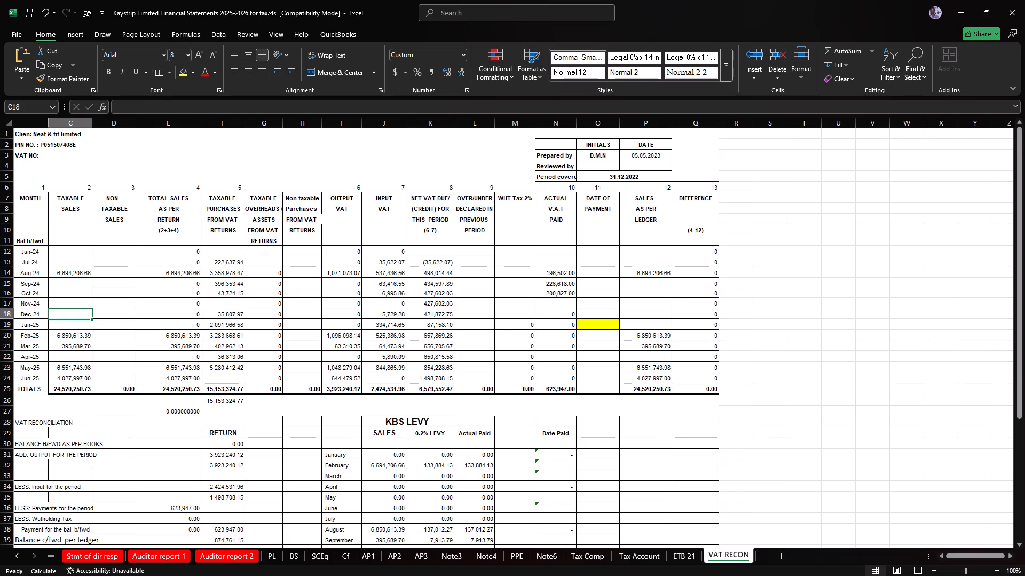
{"action": "left_click", "coordinate": [81, 300]}
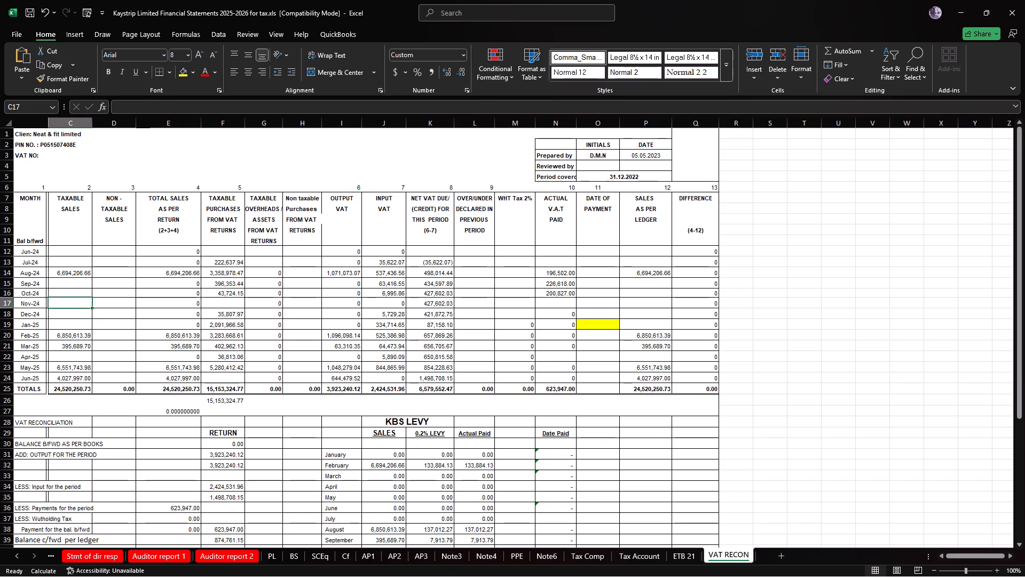
Set the Jun-25 taxable sales on the VAT RECON sheet to 4333908.27.
{"action": "left_click", "coordinate": [75, 376]}
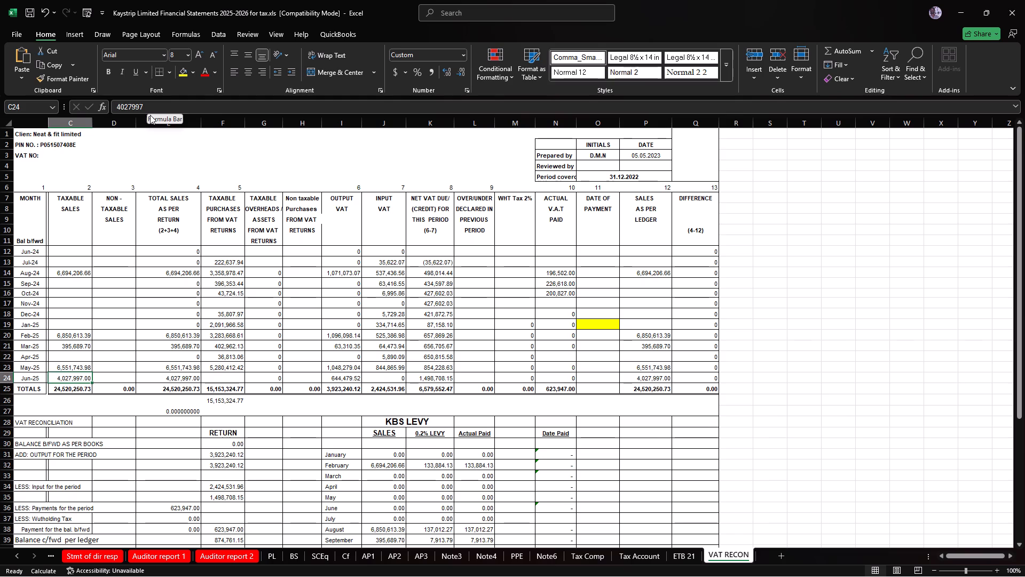
{"action": "key", "text": "4"}
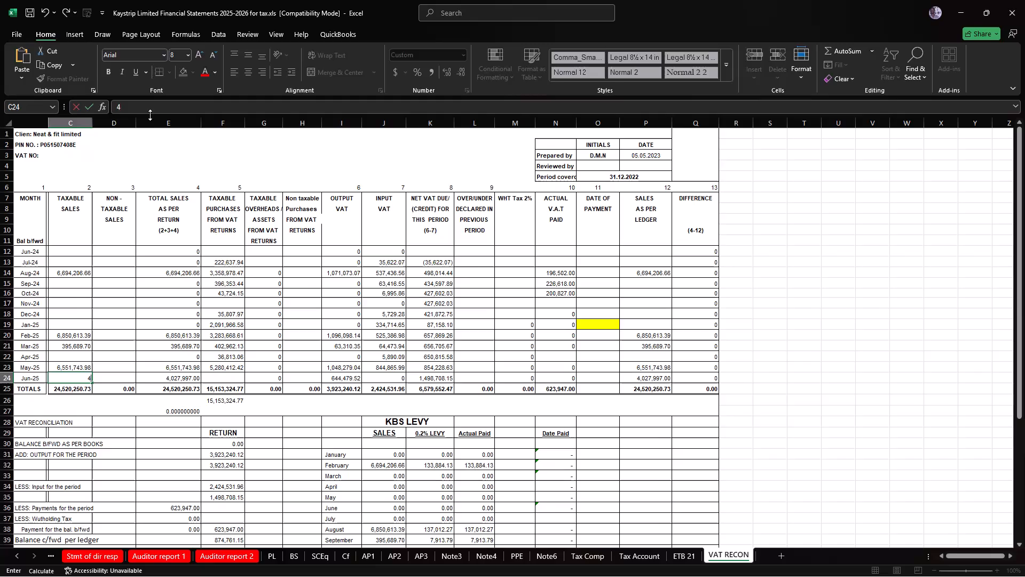
{"action": "type", "text": "333"}
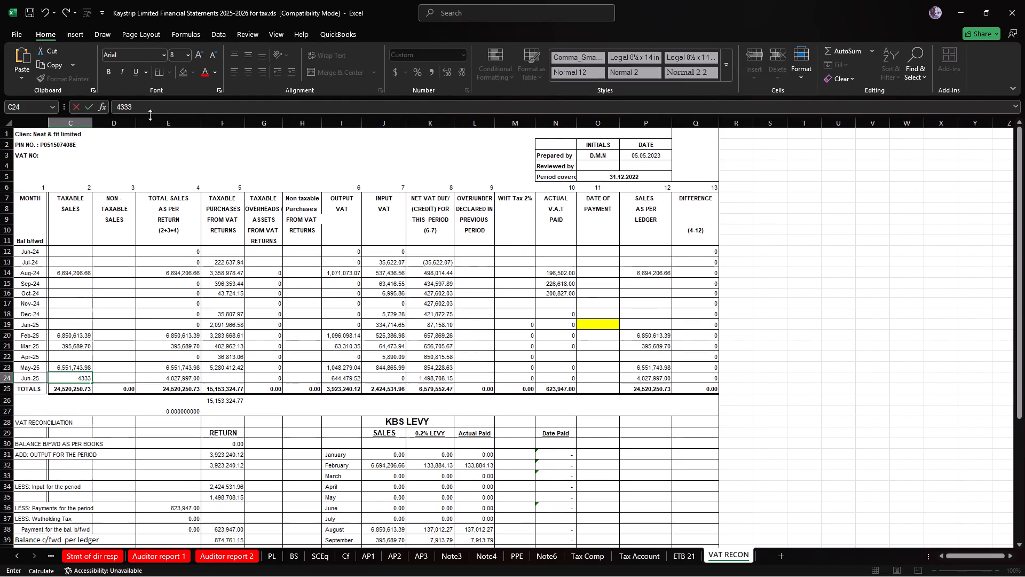
{"action": "type", "text": "908"}
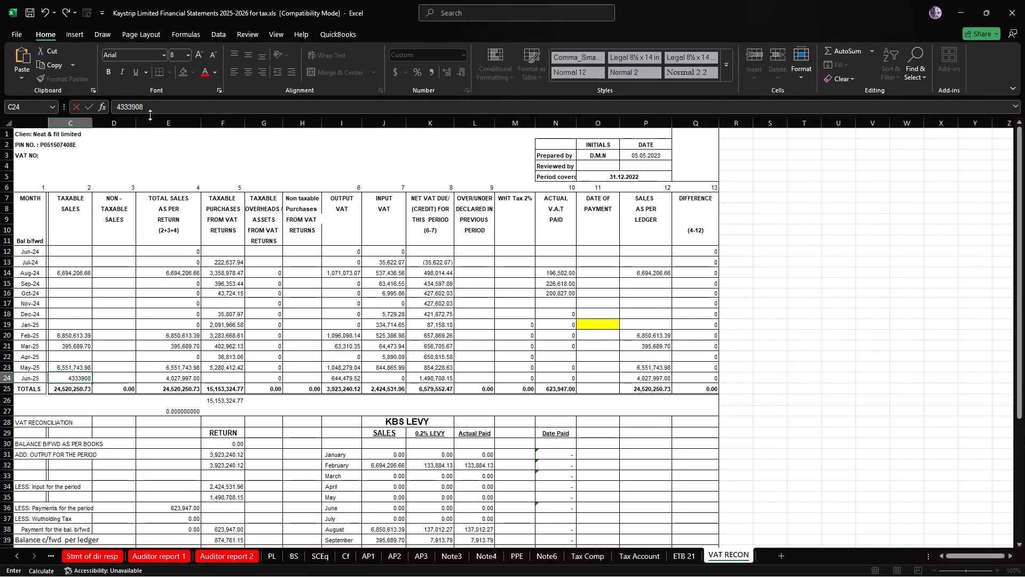
{"action": "type", "text": ".27"}
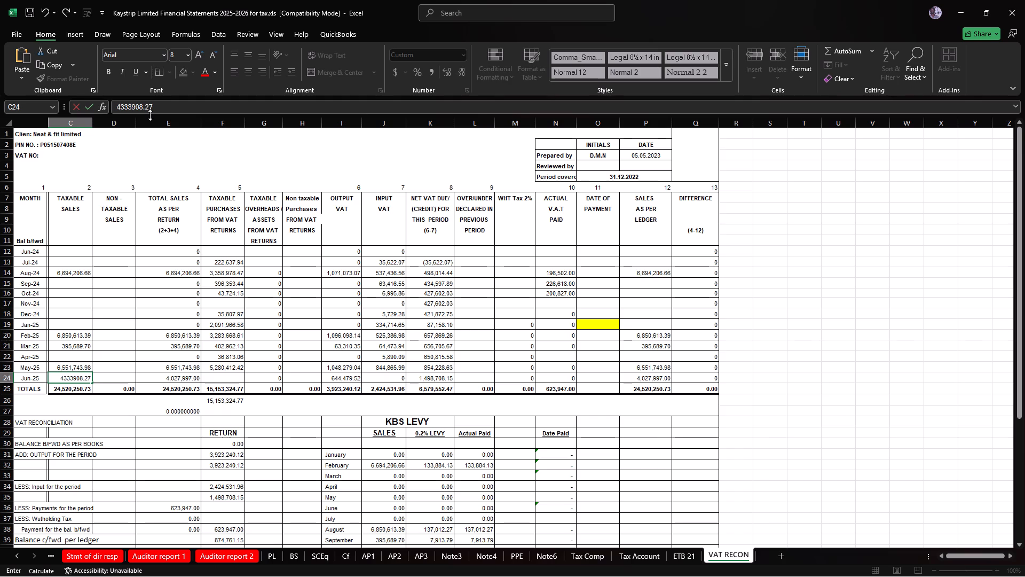
{"action": "key", "text": "Return"}
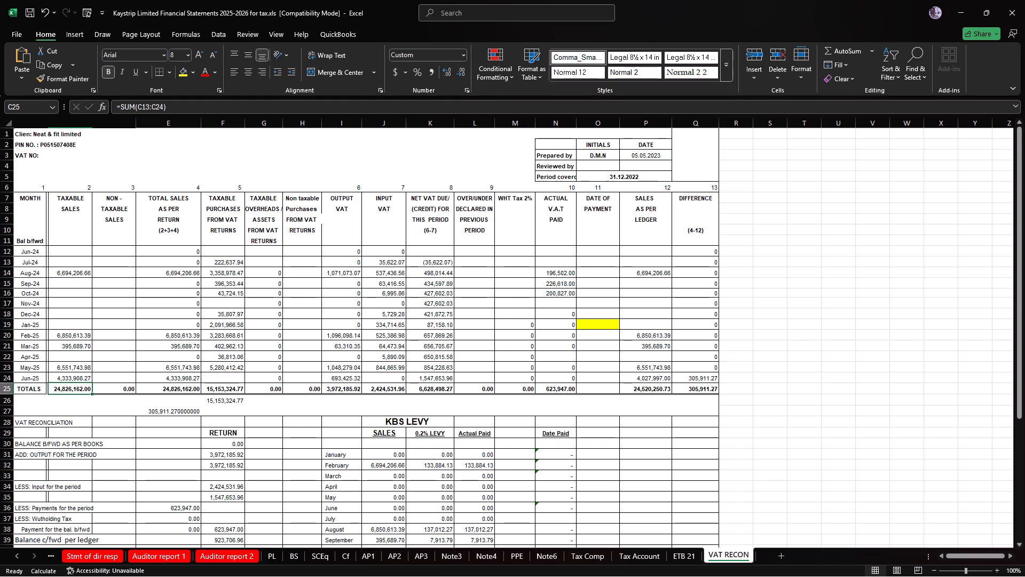
Set the Salaries debit amount on the ETB 21 trial balance sheet to 7151470.
{"action": "left_click", "coordinate": [687, 555]}
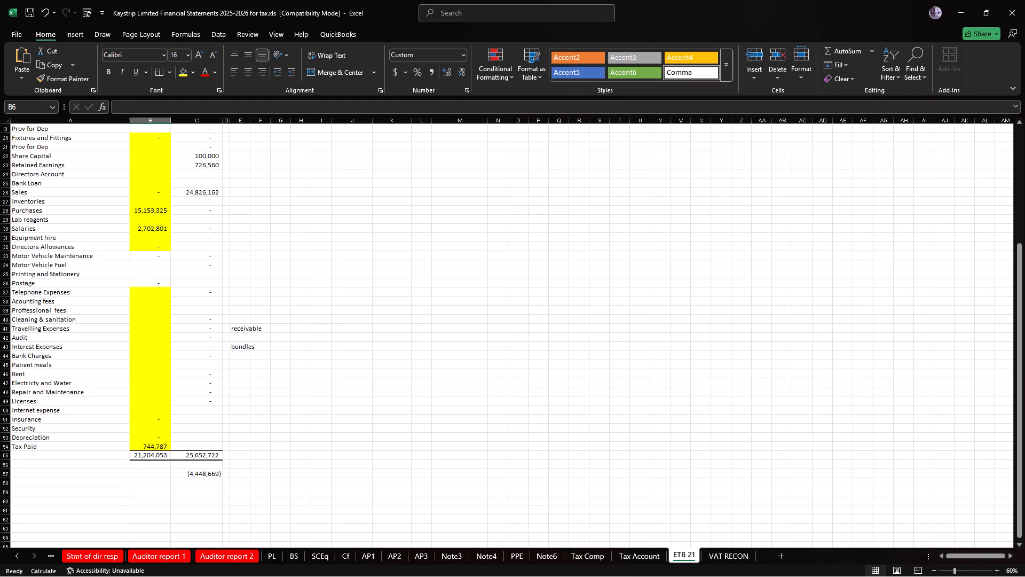
{"action": "left_click", "coordinate": [163, 230]}
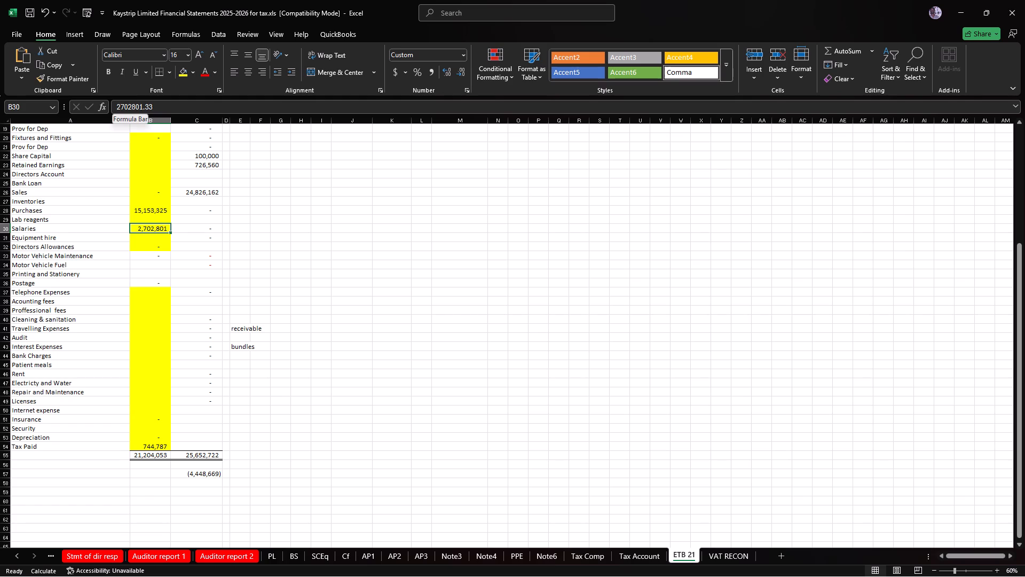
{"action": "left_click", "coordinate": [288, 206]}
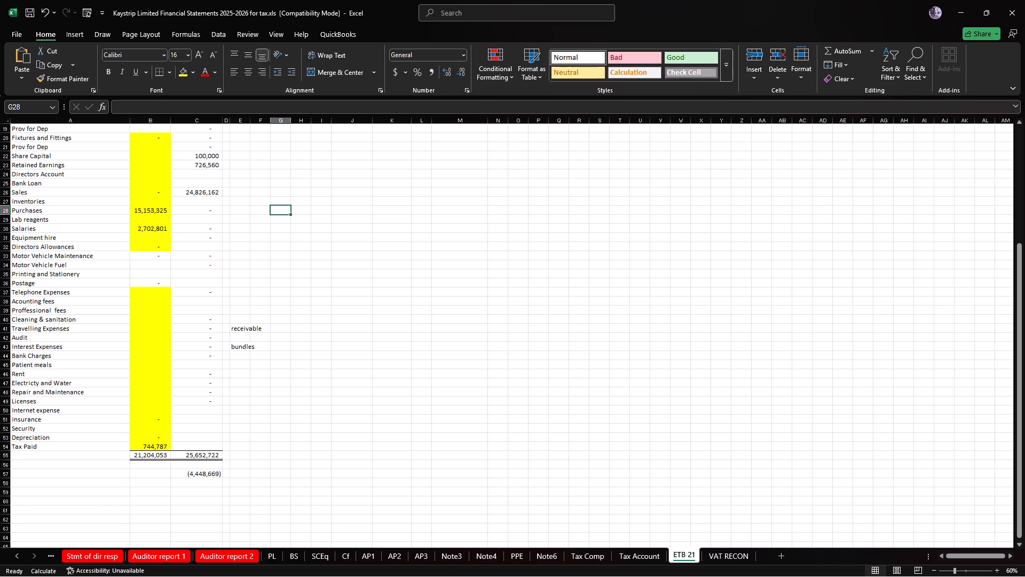
{"action": "scroll", "coordinate": [286, 243], "scroll_direction": "up", "scroll_amount": 2}
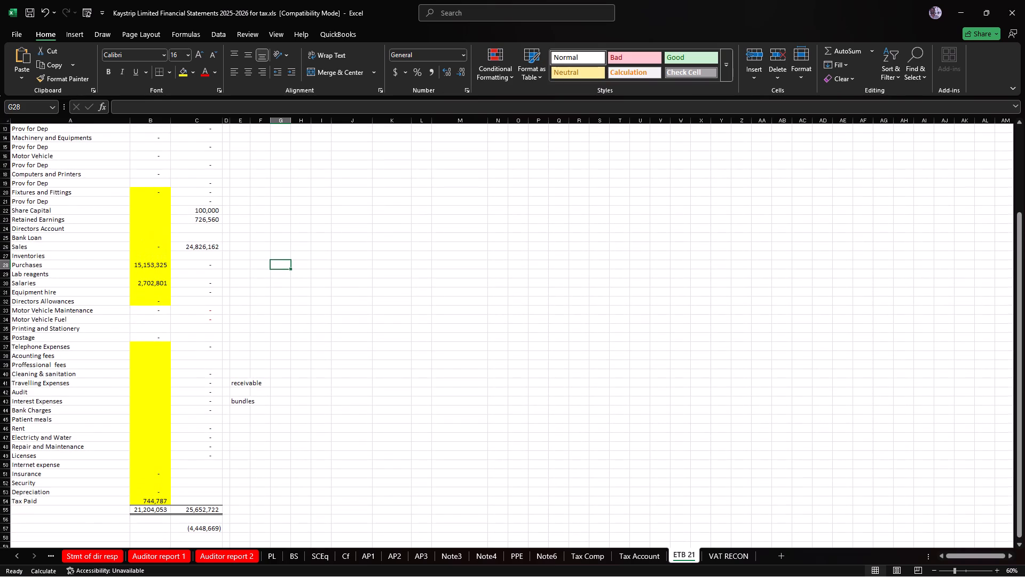
{"action": "scroll", "coordinate": [294, 239], "scroll_direction": "up", "scroll_amount": 1}
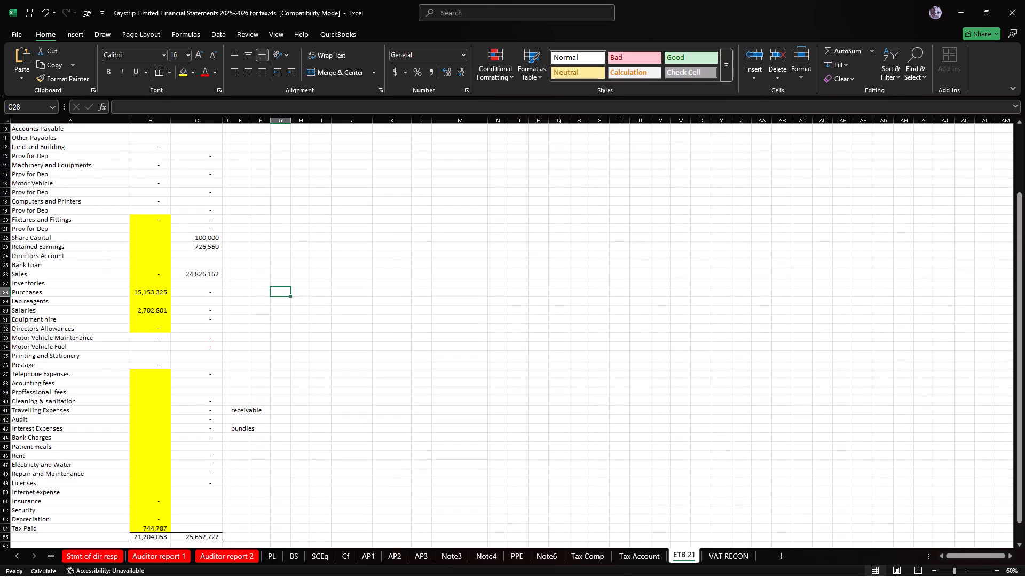
{"action": "scroll", "coordinate": [294, 239], "scroll_direction": "down", "scroll_amount": 1}
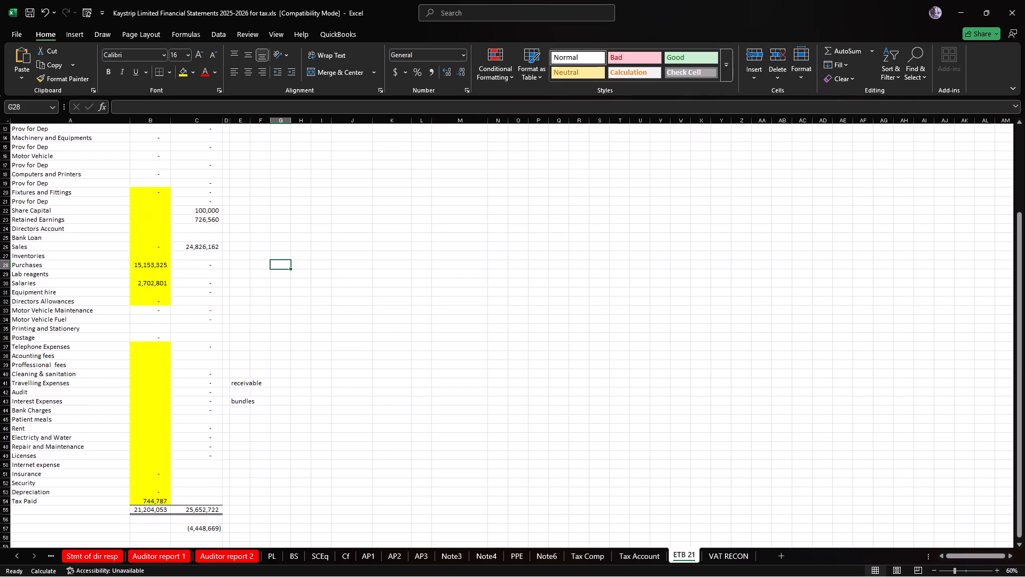
{"action": "left_click", "coordinate": [145, 285]}
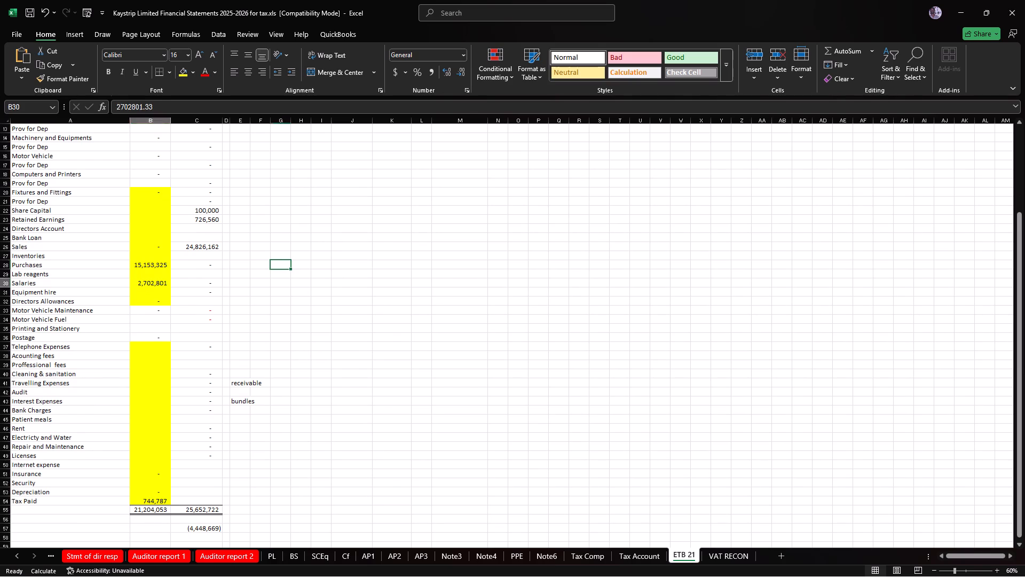
{"action": "key", "text": "7"}
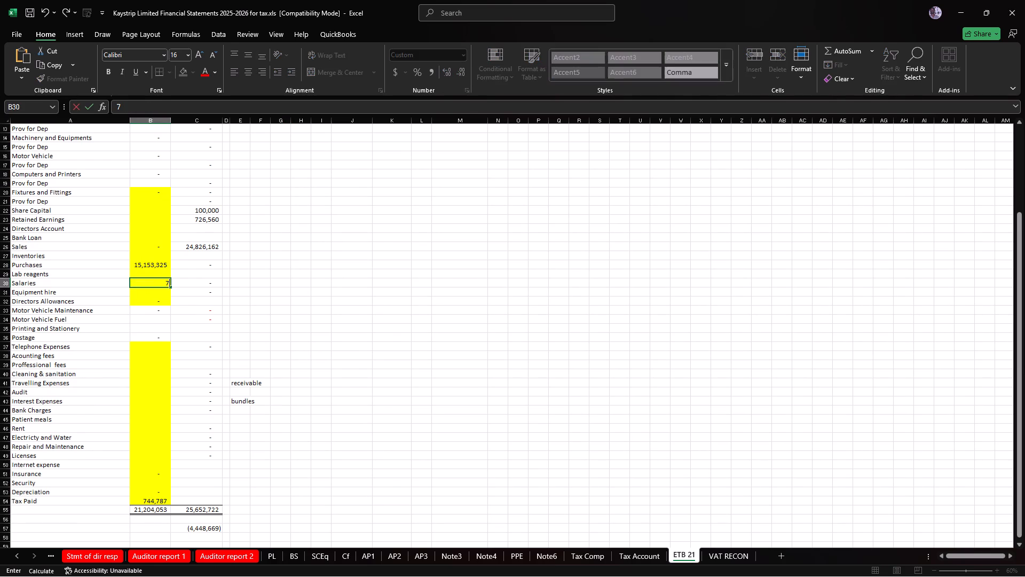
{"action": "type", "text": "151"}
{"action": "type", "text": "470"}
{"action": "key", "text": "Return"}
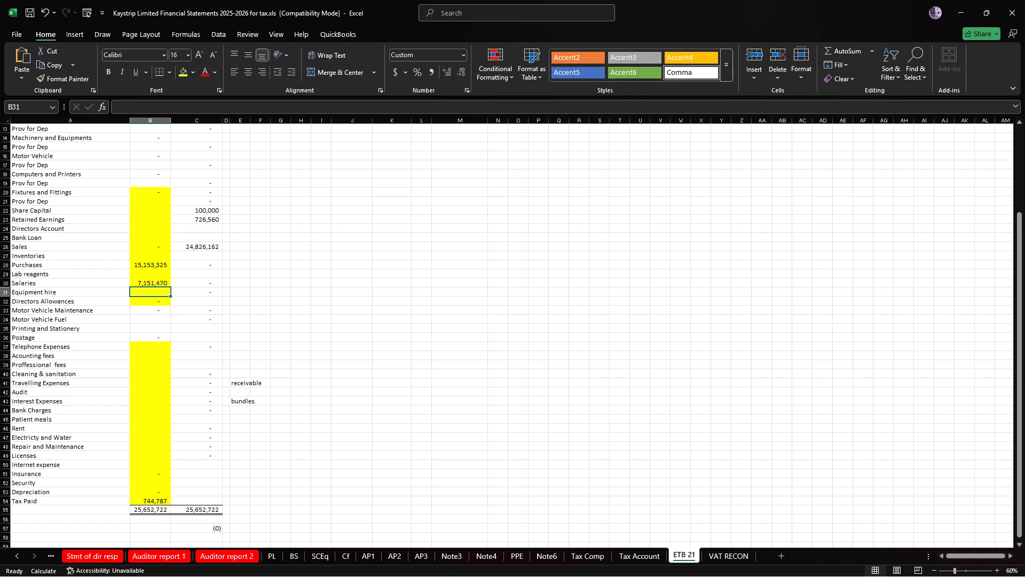
Review the profit or loss figures on PL, the tax computation on Tax Comp, and the balances on Note6.
{"action": "left_click", "coordinate": [269, 552]}
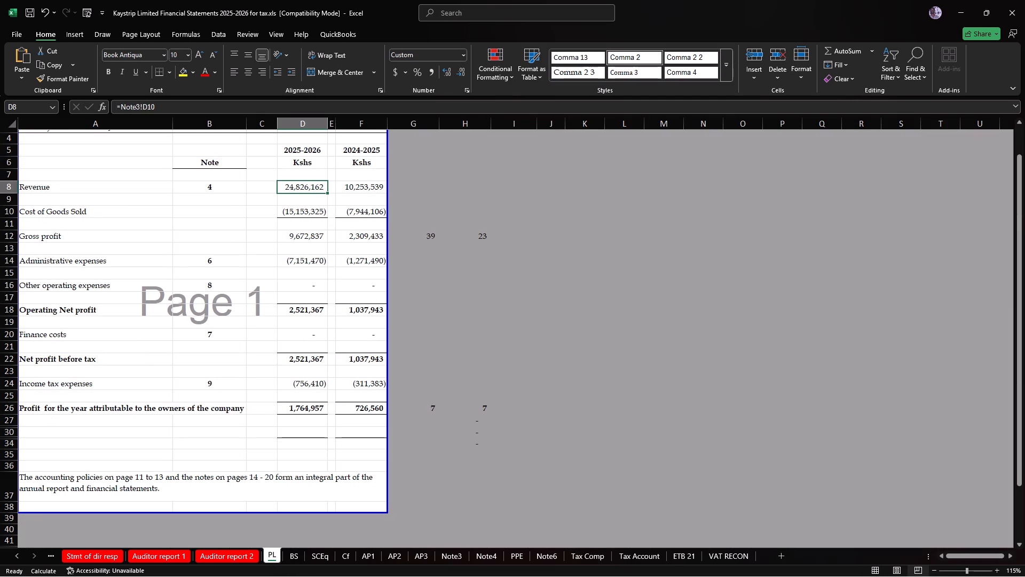
{"action": "left_click", "coordinate": [302, 279]}
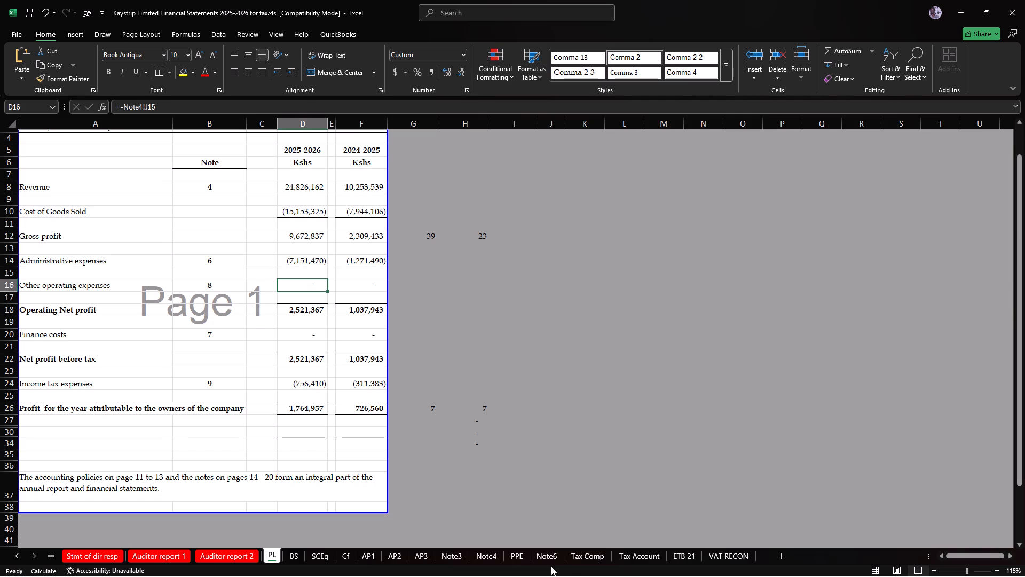
{"action": "left_click", "coordinate": [582, 560]}
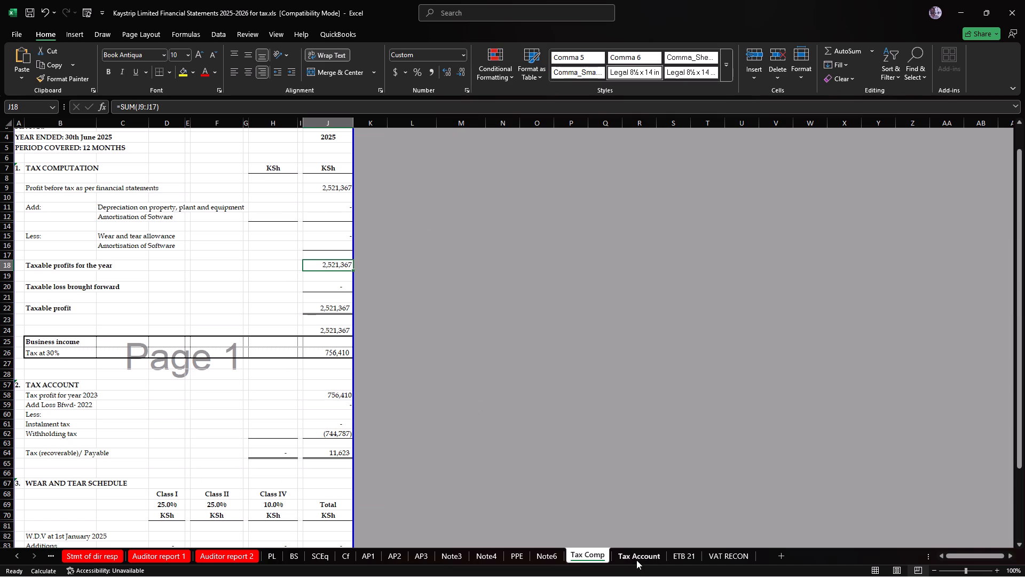
{"action": "left_click", "coordinate": [555, 556]}
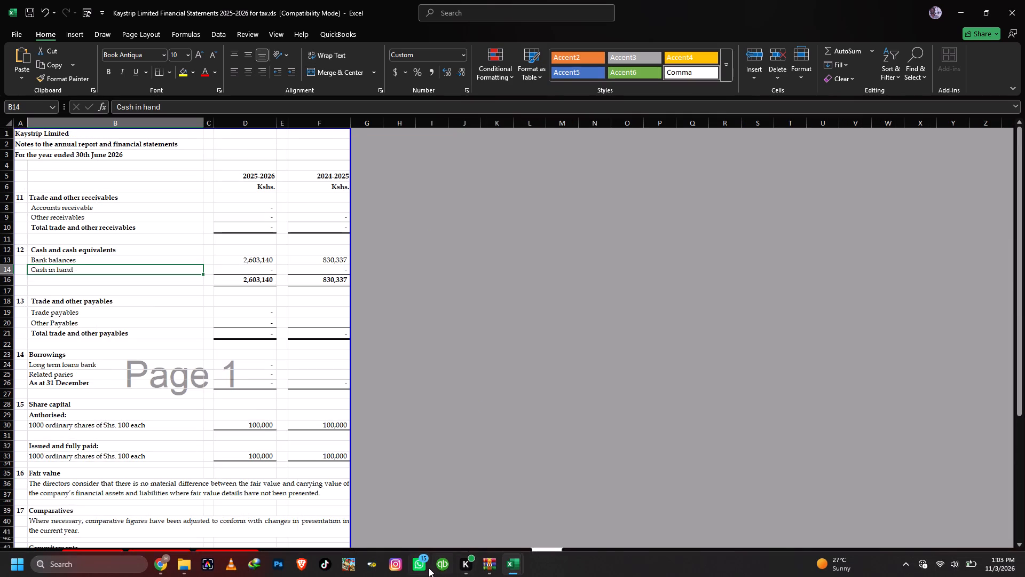
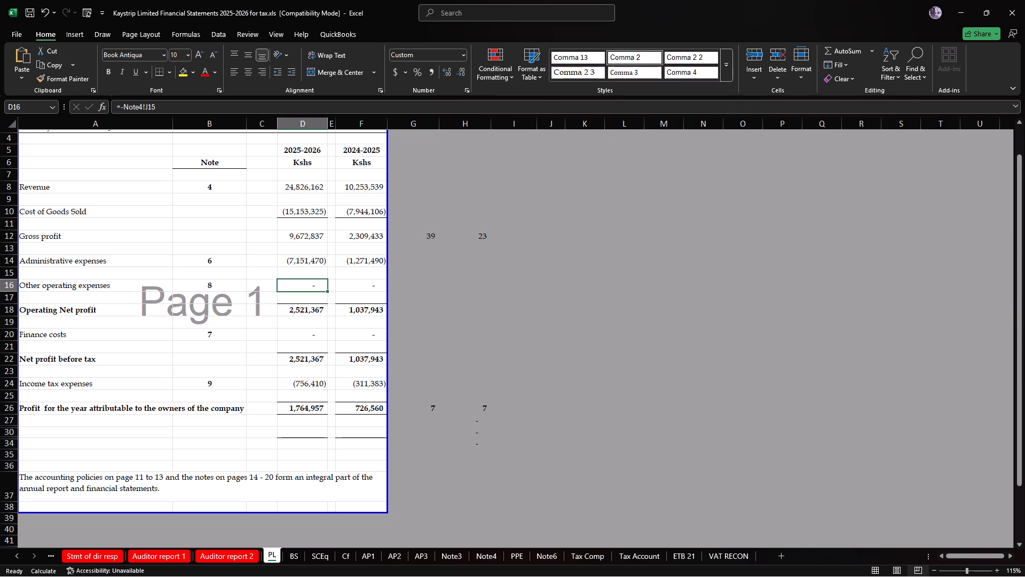
Save a copy of the workbook in Downloads as "Kaystrip c Limited Financial Statements 2025-2026 for tax.xls", keeping the Excel 97-2003 format.
{"action": "left_click", "coordinate": [11, 30]}
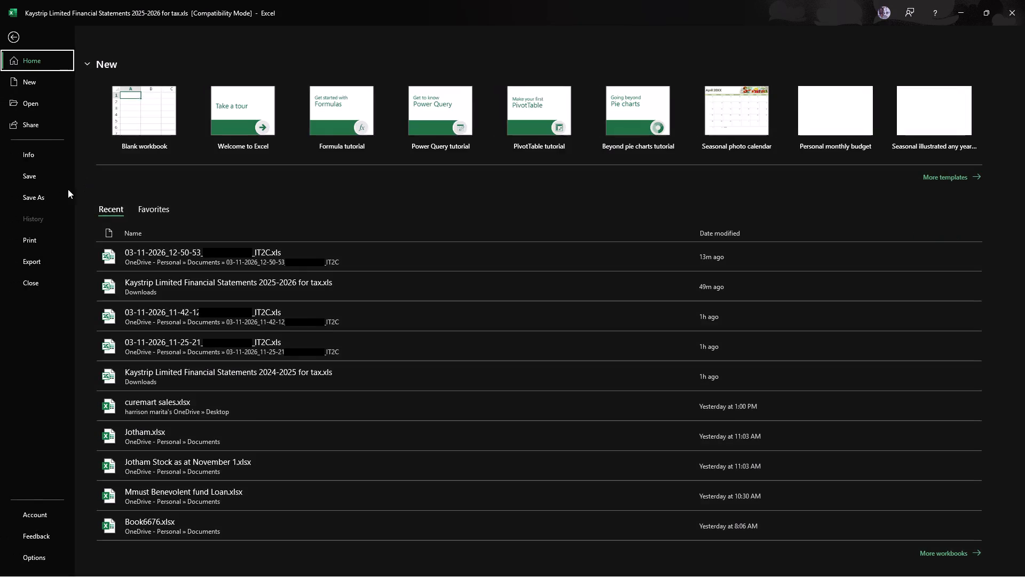
{"action": "left_click", "coordinate": [43, 198]}
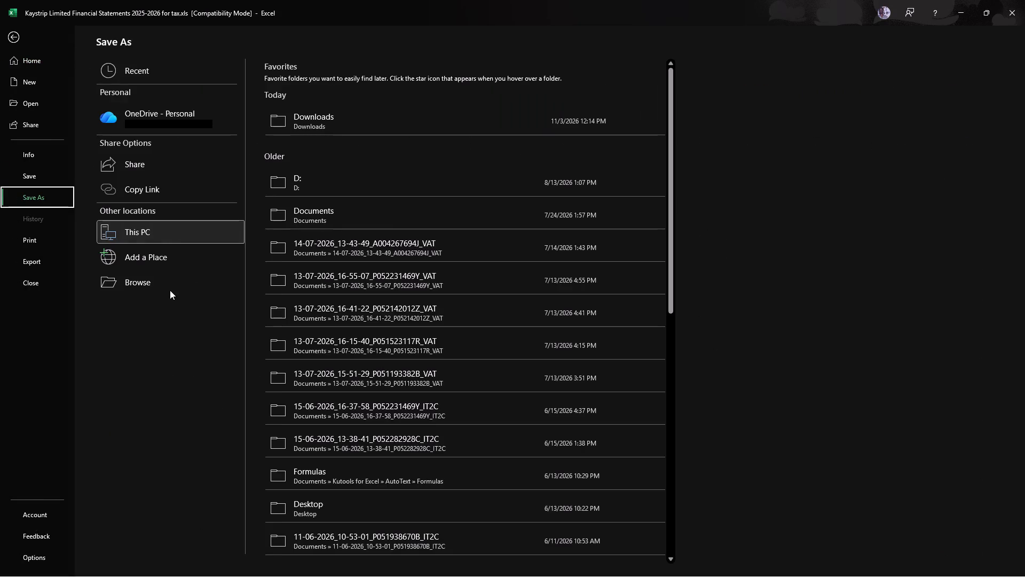
{"action": "left_click", "coordinate": [170, 290]}
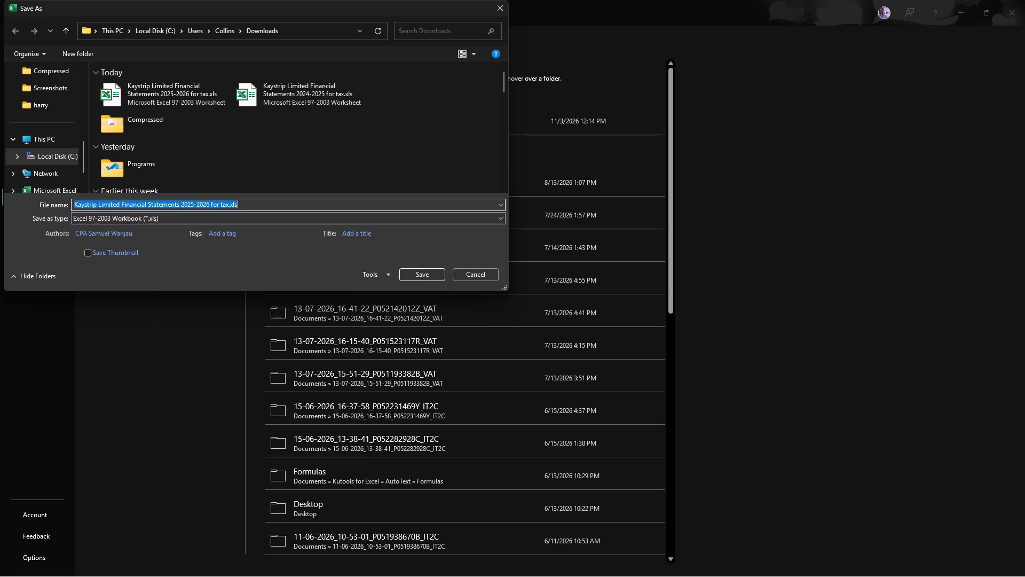
{"action": "left_click", "coordinate": [98, 204]}
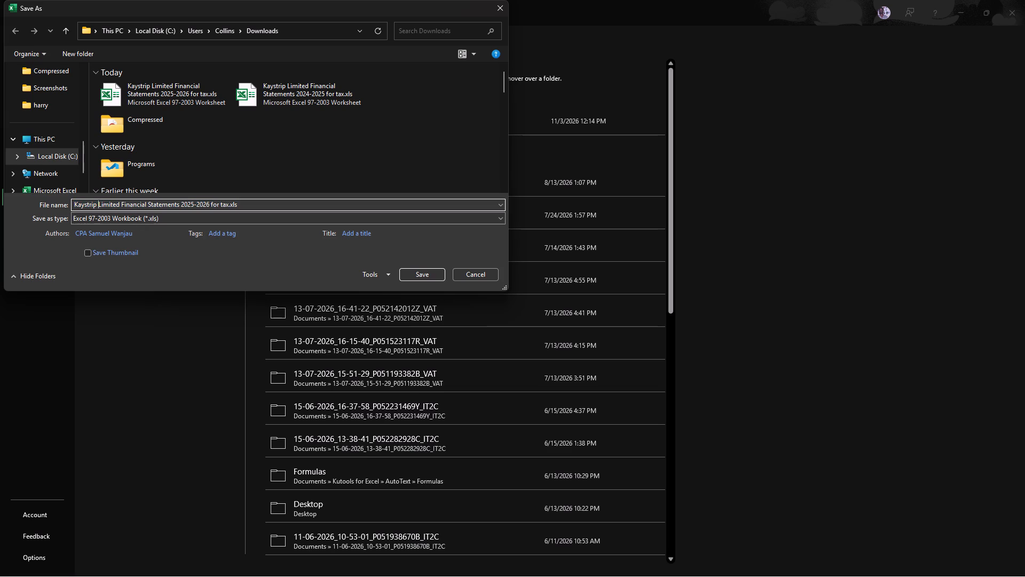
{"action": "type", "text": "c"}
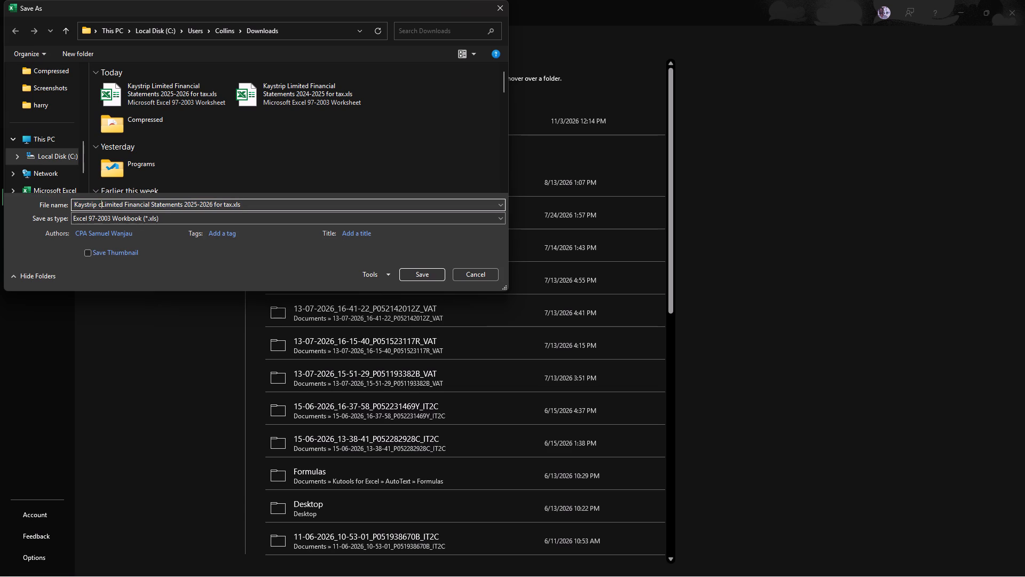
{"action": "key", "text": "space"}
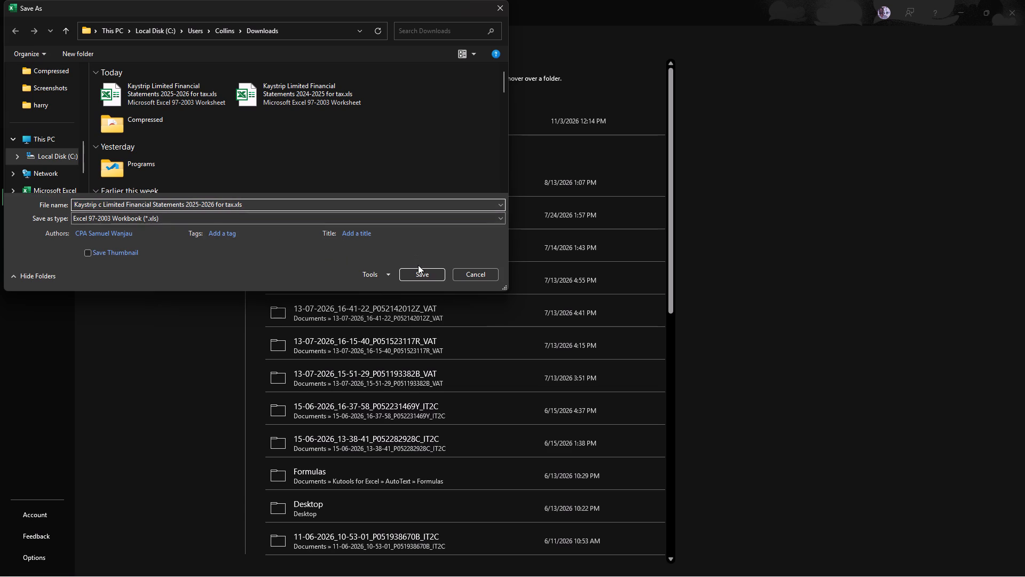
{"action": "left_click", "coordinate": [416, 275]}
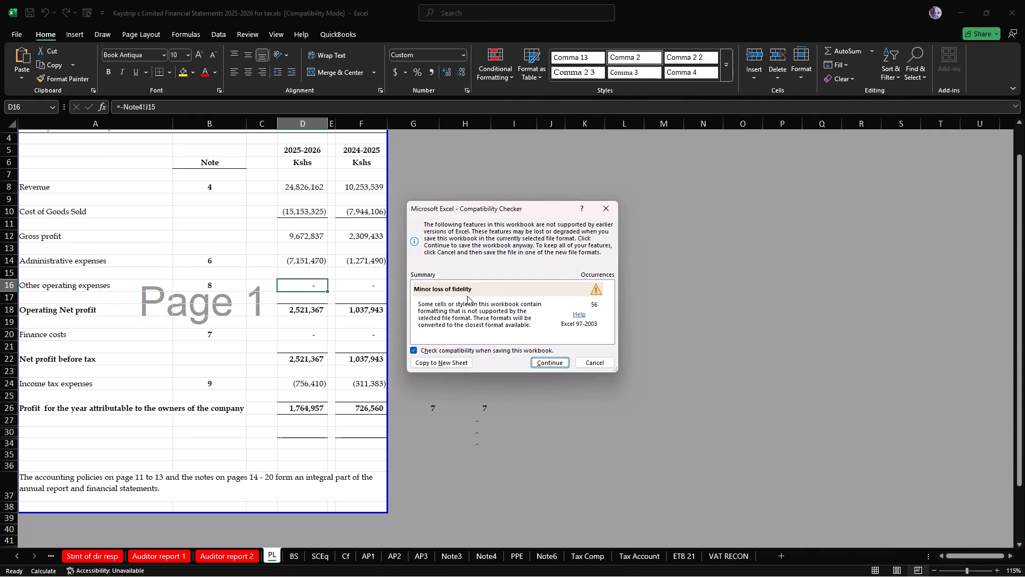
{"action": "left_click", "coordinate": [548, 360]}
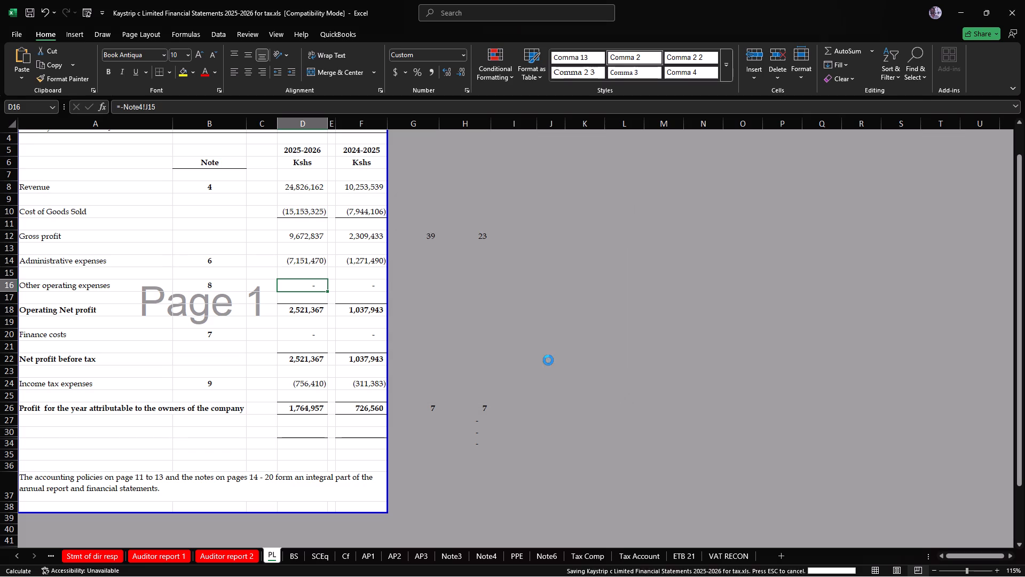